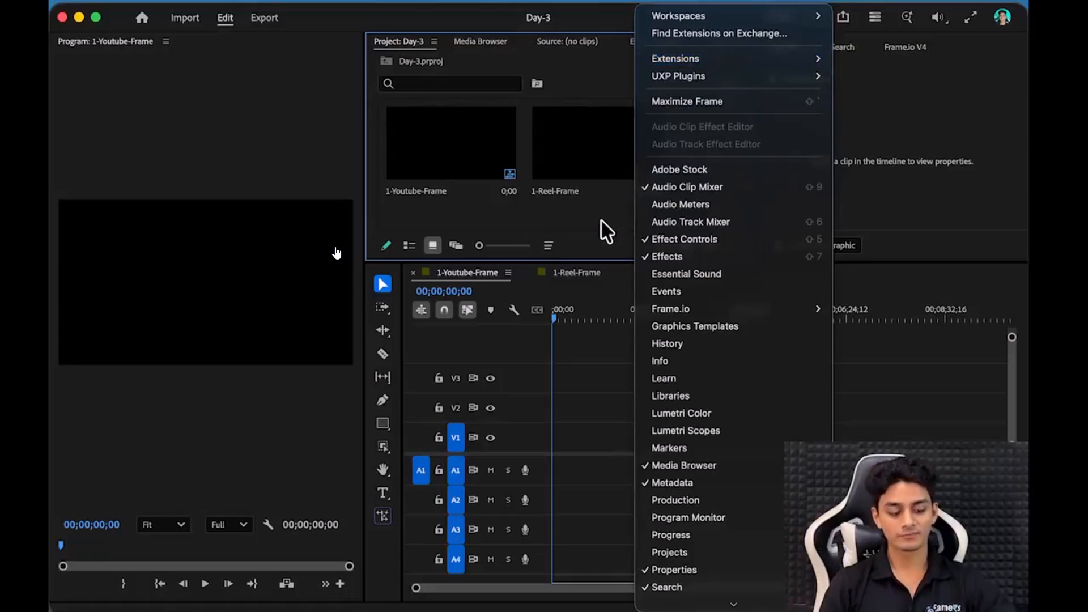
key("Right")
key("Right")
key("Right")
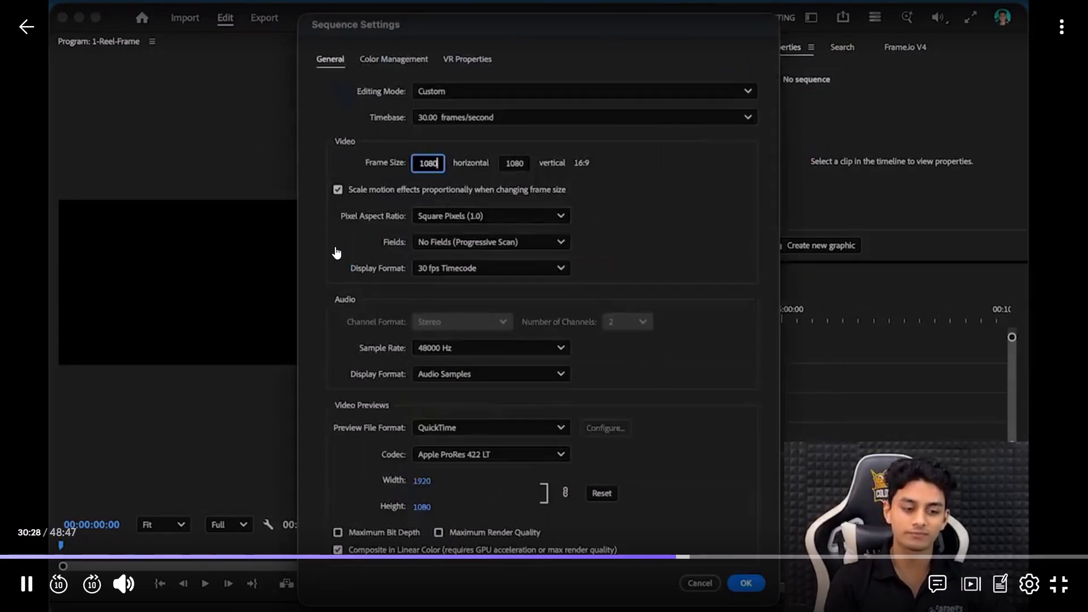
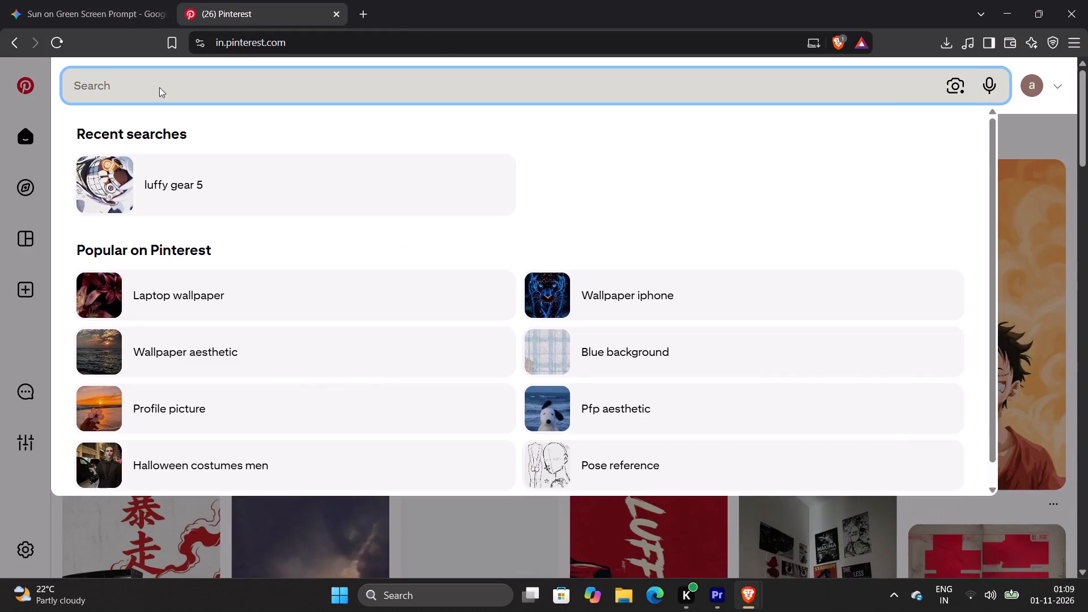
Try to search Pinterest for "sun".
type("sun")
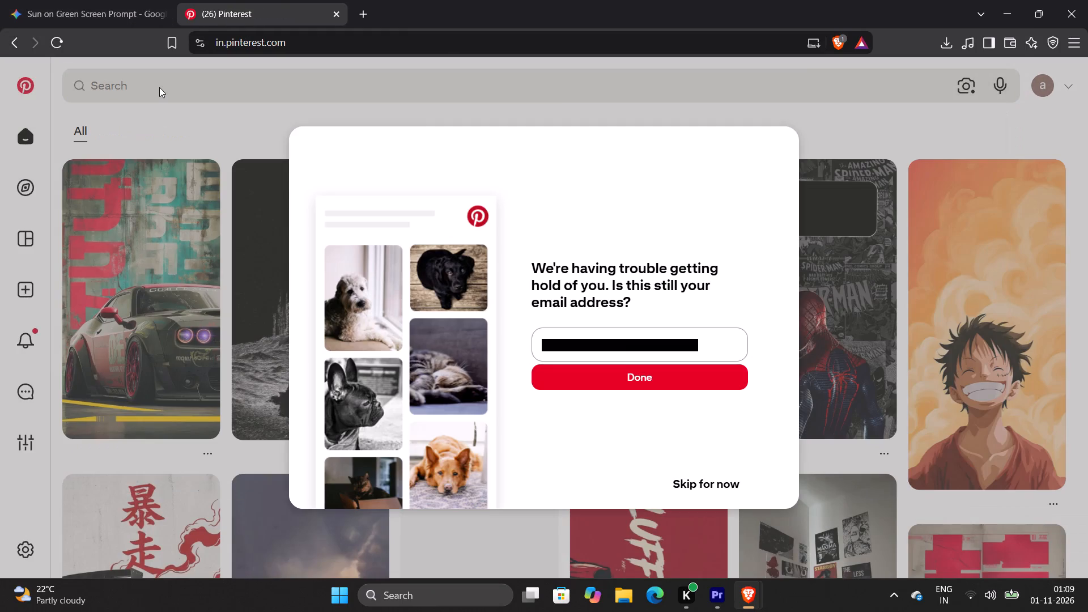
left_click(571, 372)
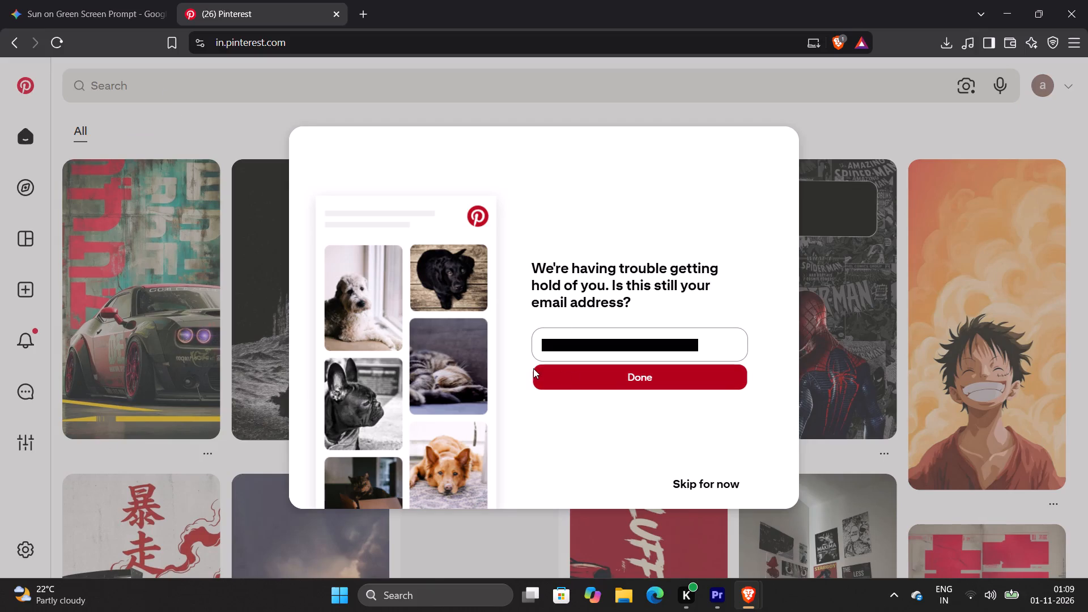
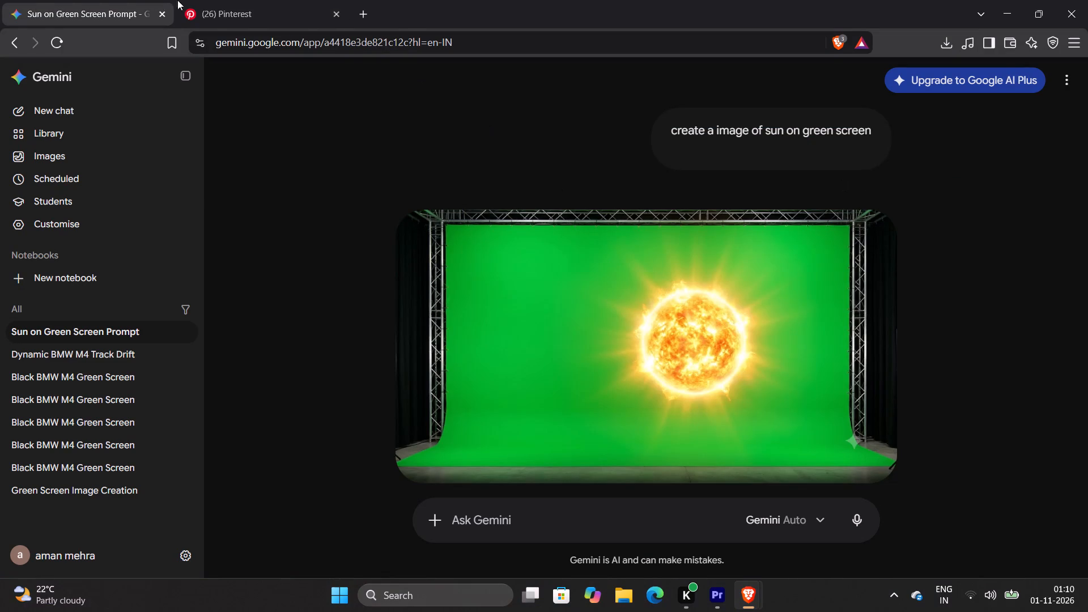
Search Pinterest for "Animated Sun" and open the smiling cartoon sun with rosy cheeks and a cut-out outline.
left_click(205, 0)
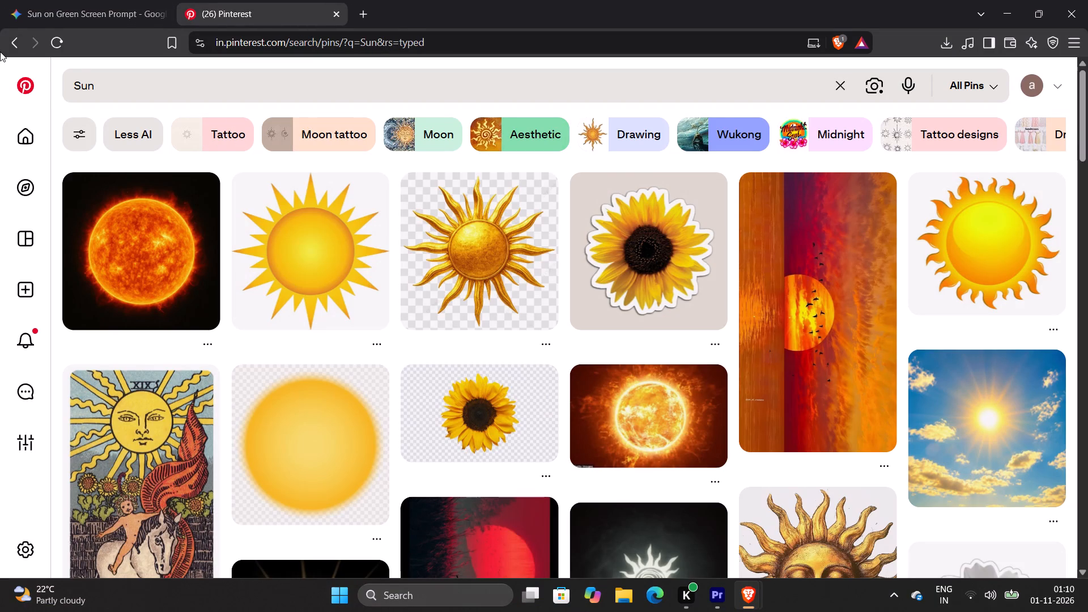
left_click(71, 86)
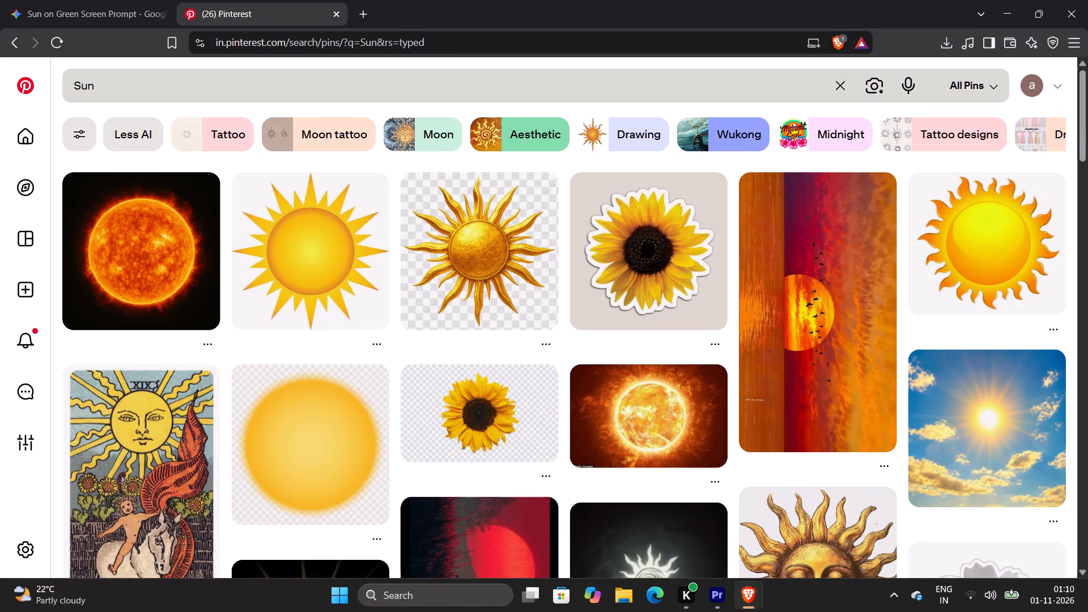
left_click(83, 88)
key("Left")
type("Animate")
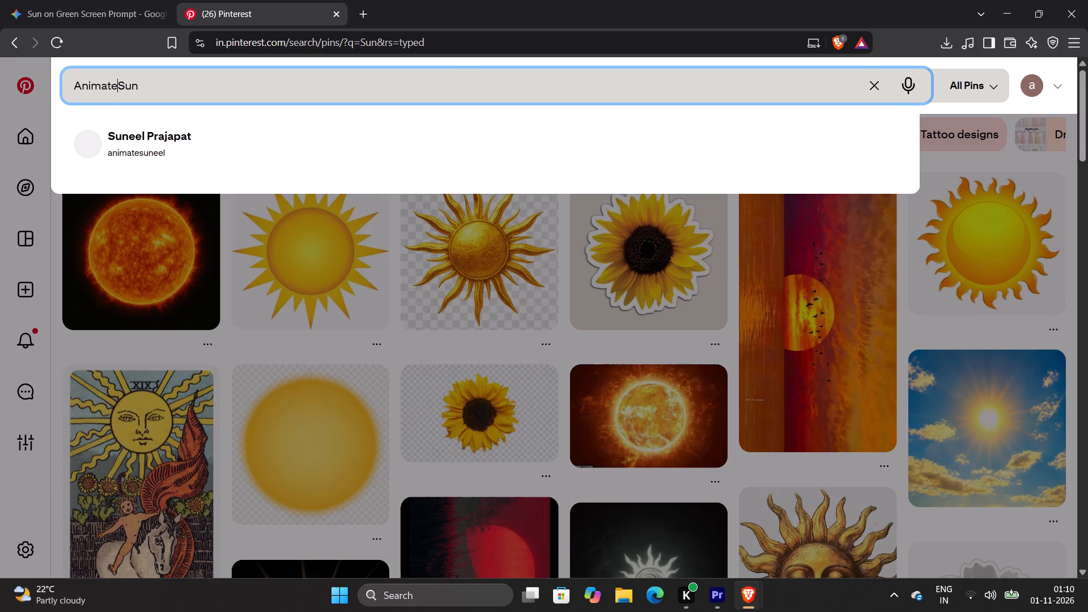
type("d")
key("space")
key("Return")
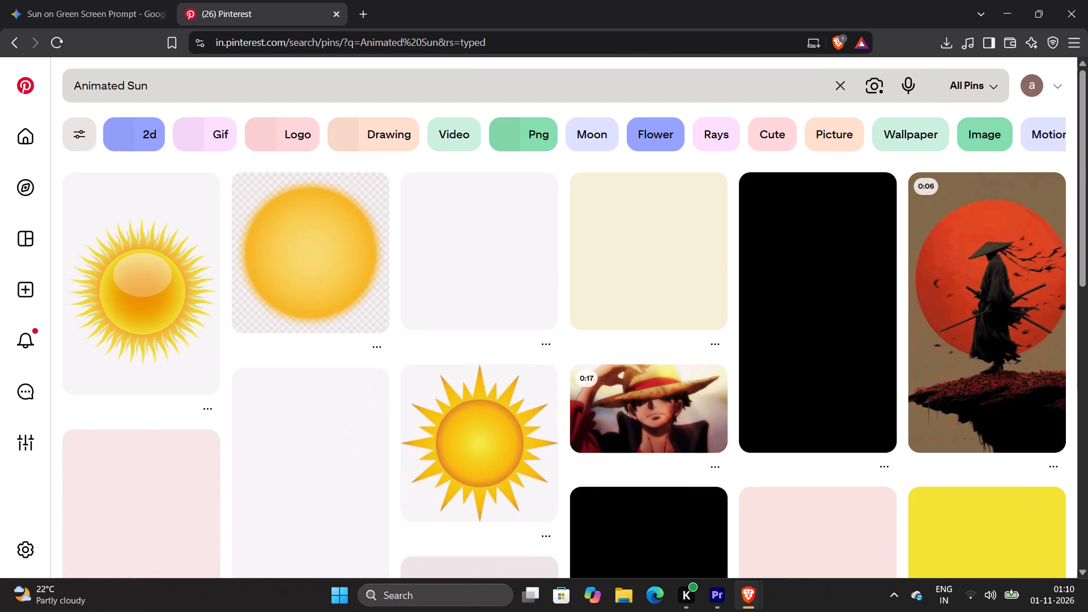
scroll(216, 187, "down", 3)
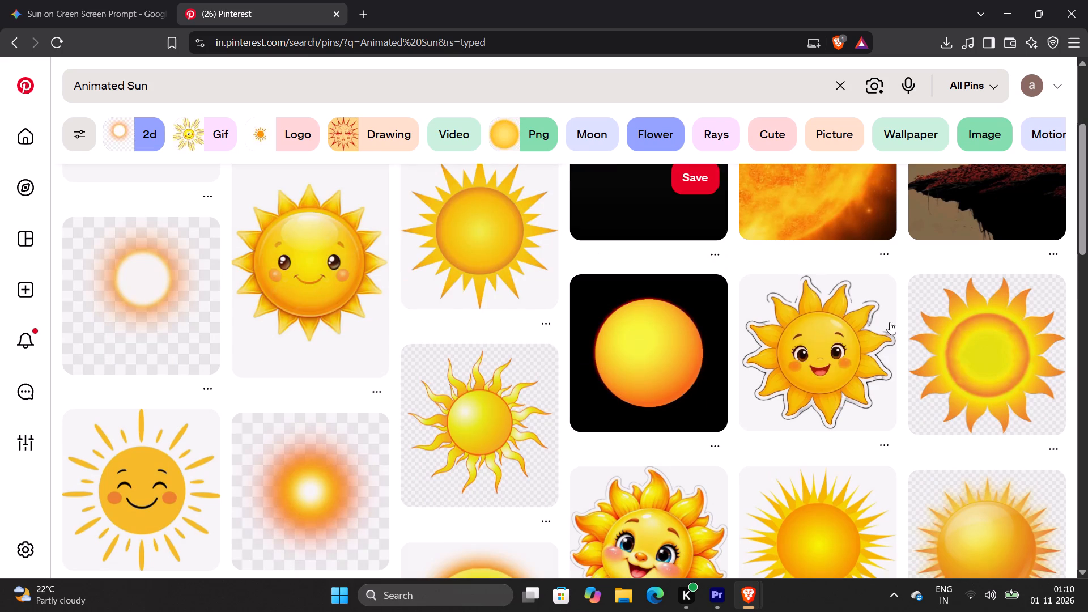
left_click(844, 360)
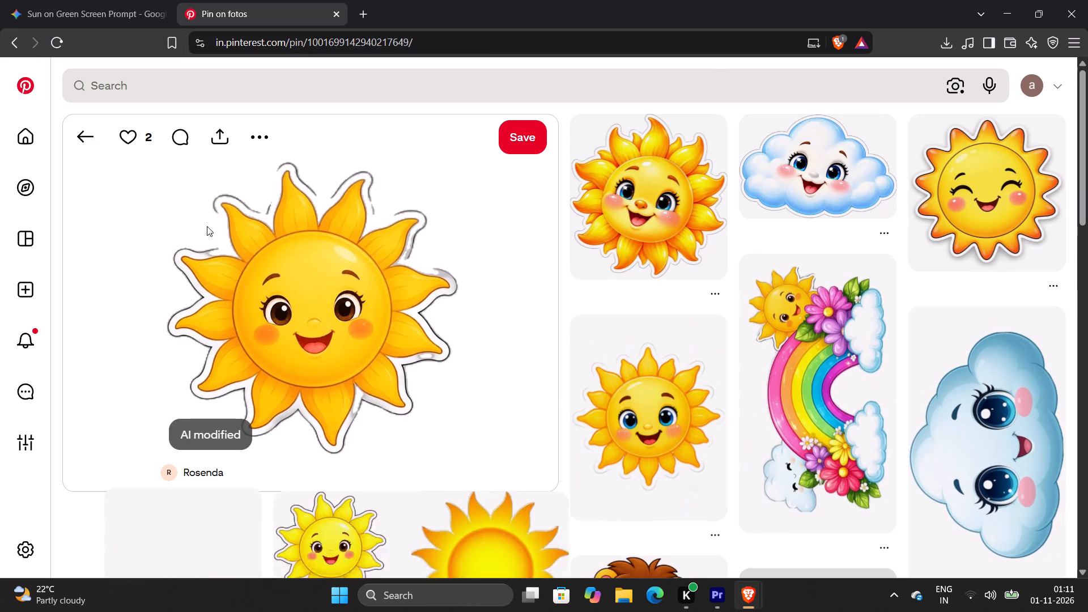
Switch to the lesson video, play its next part, pause it and return to Pinterest.
key("alt+Tab")
left_click(393, 299)
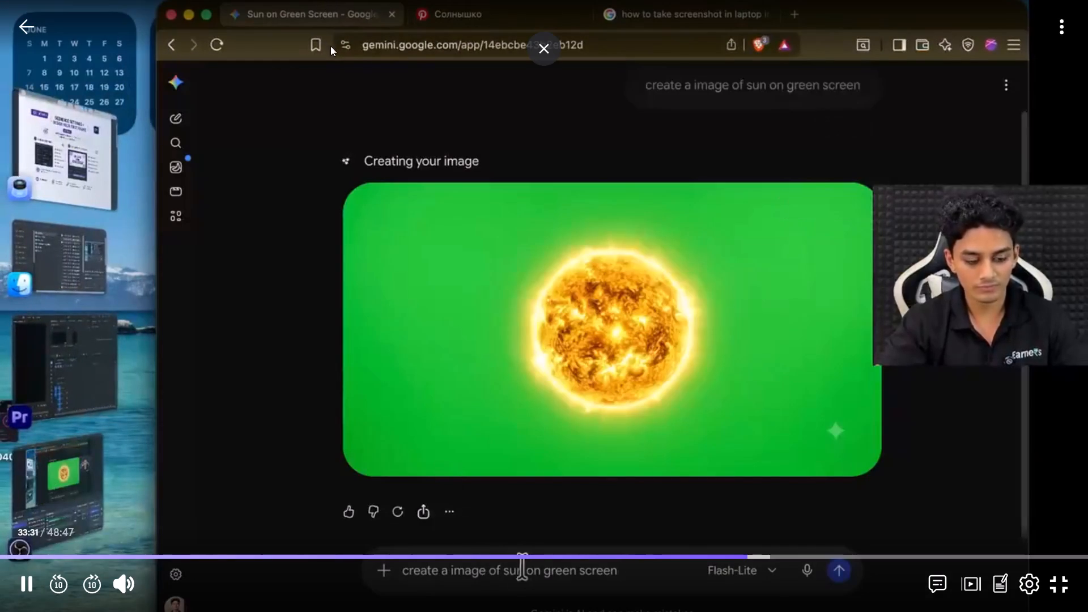
left_click(365, 93)
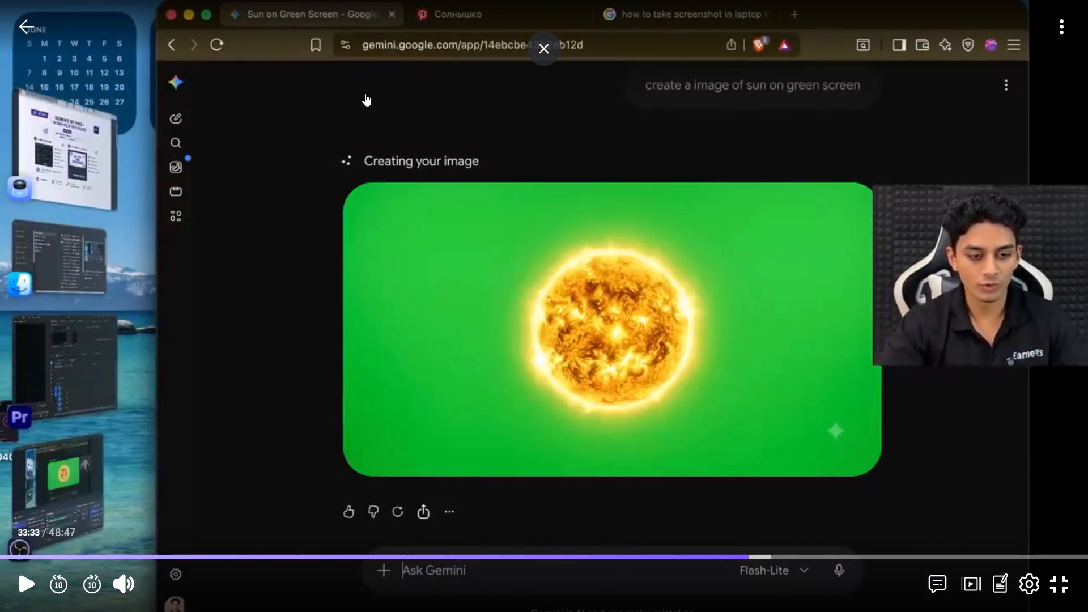
key("alt+Tab")
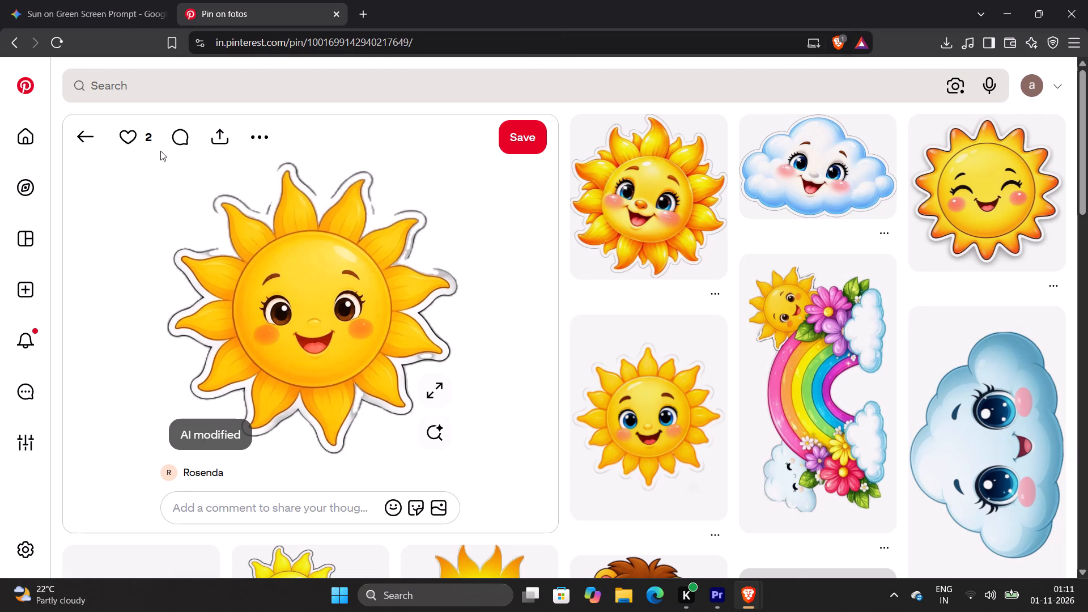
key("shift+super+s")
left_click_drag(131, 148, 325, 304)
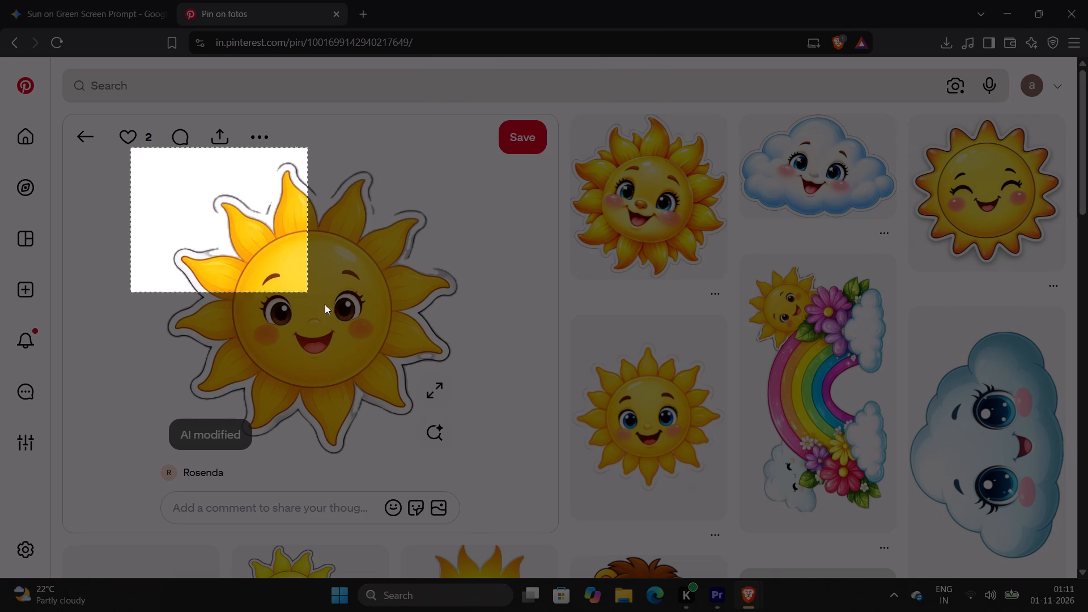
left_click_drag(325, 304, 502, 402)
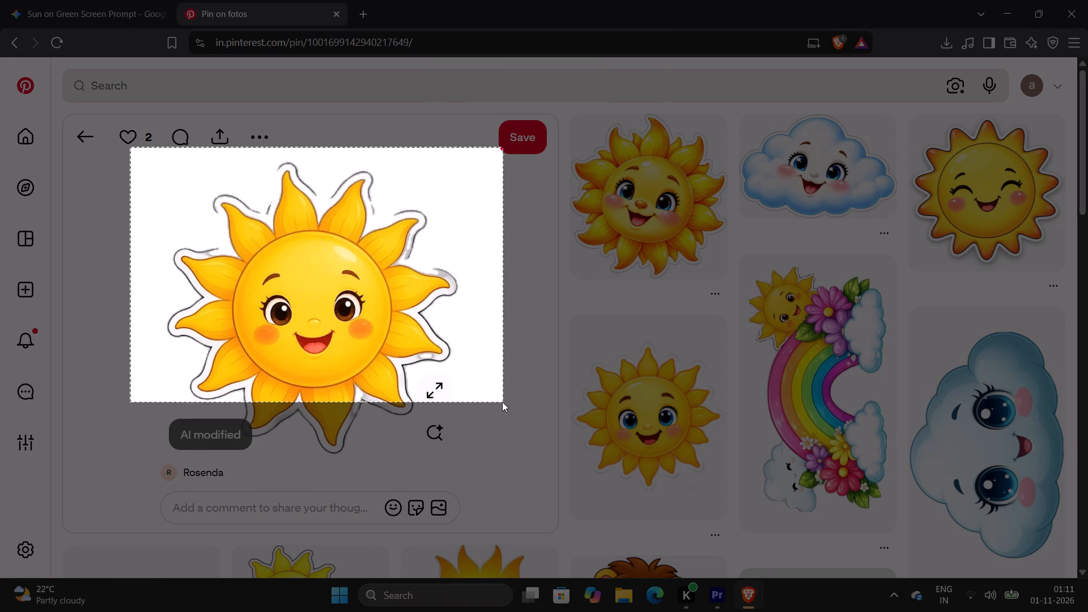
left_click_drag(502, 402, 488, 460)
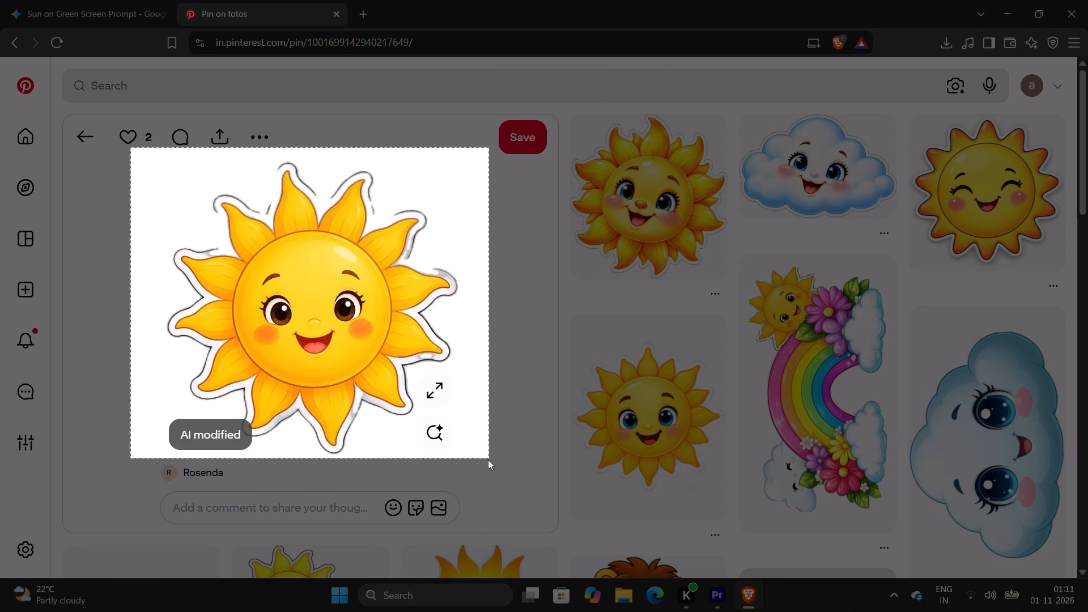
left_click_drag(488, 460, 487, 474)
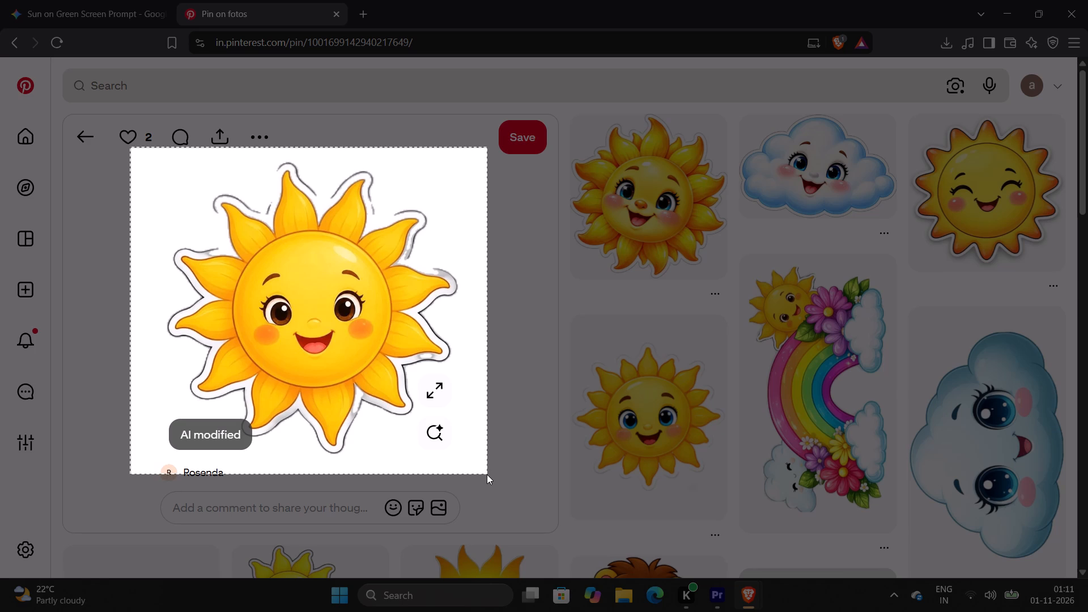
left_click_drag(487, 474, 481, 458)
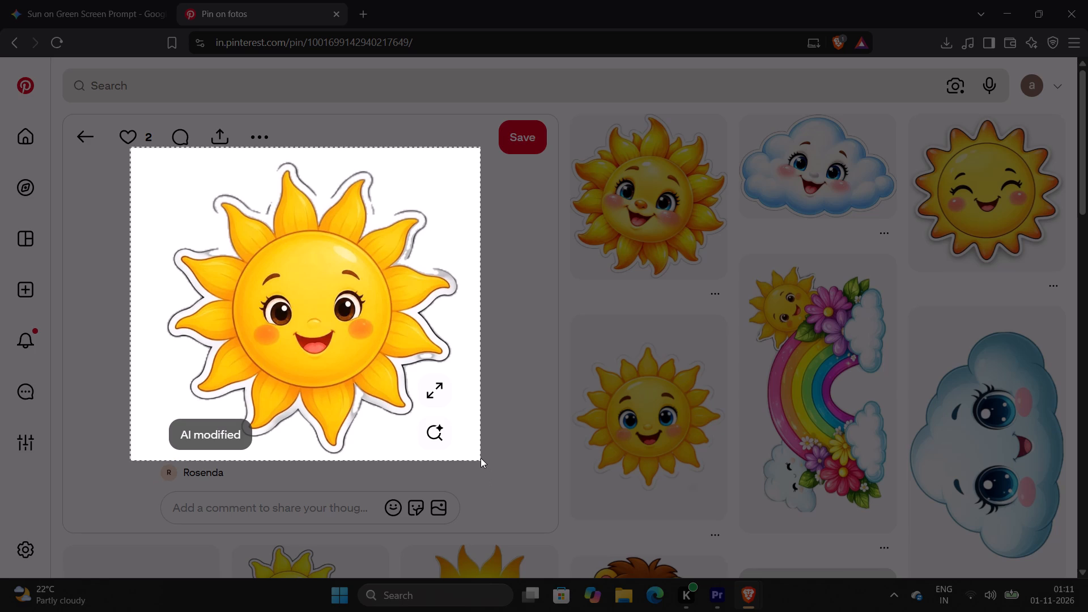
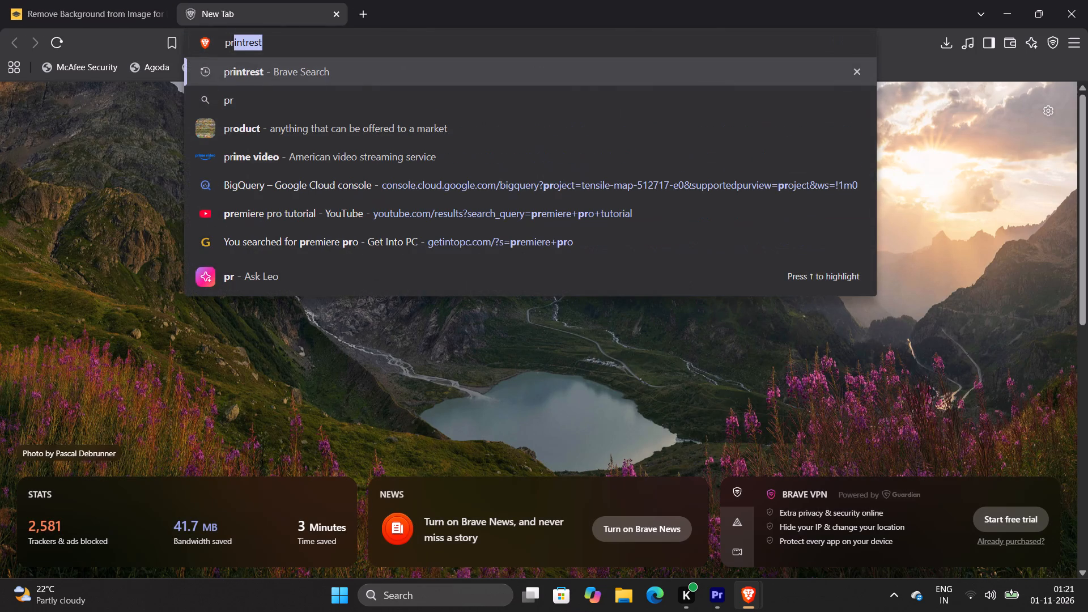
key("Return")
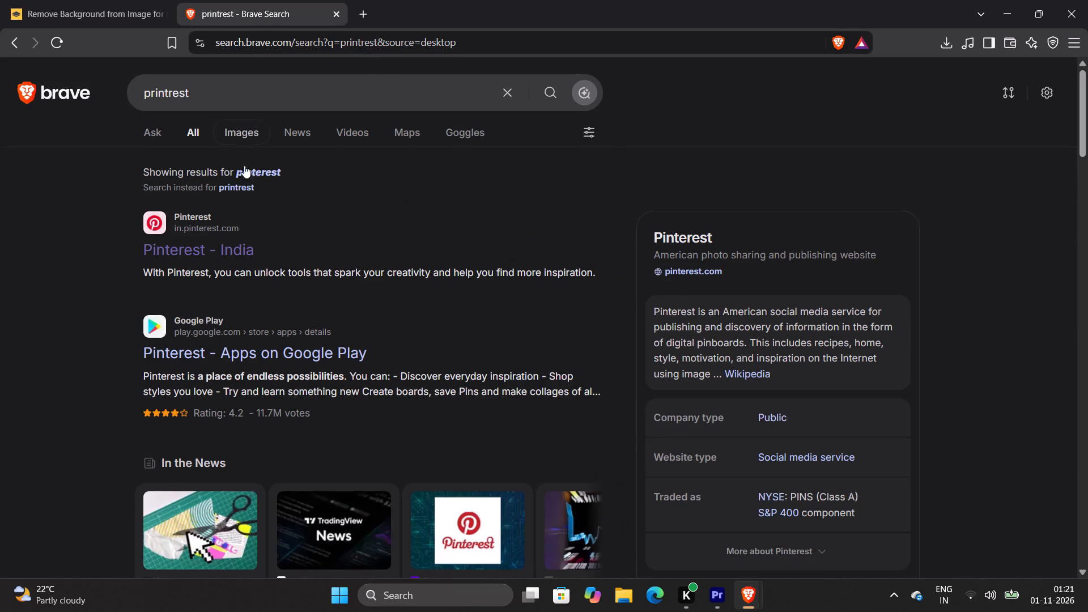
left_click(198, 245)
left_click_drag(231, 14, 87, 23)
left_click(211, 0)
left_click(88, 0)
left_click(206, 0)
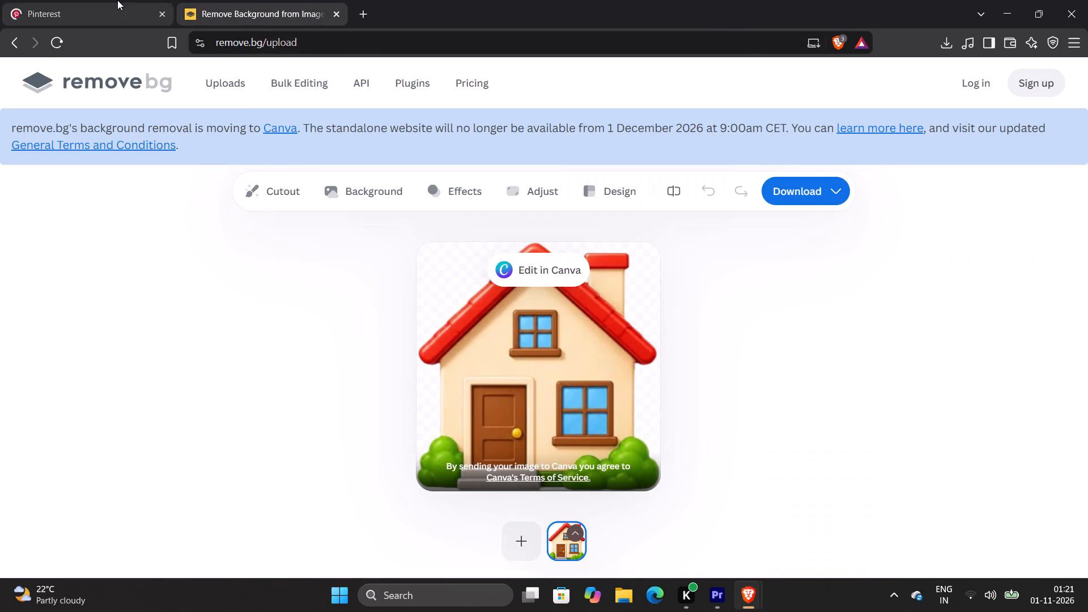
left_click(117, 0)
Search Pinterest for "bee", dismissing the site's notification request.
left_click(210, 80)
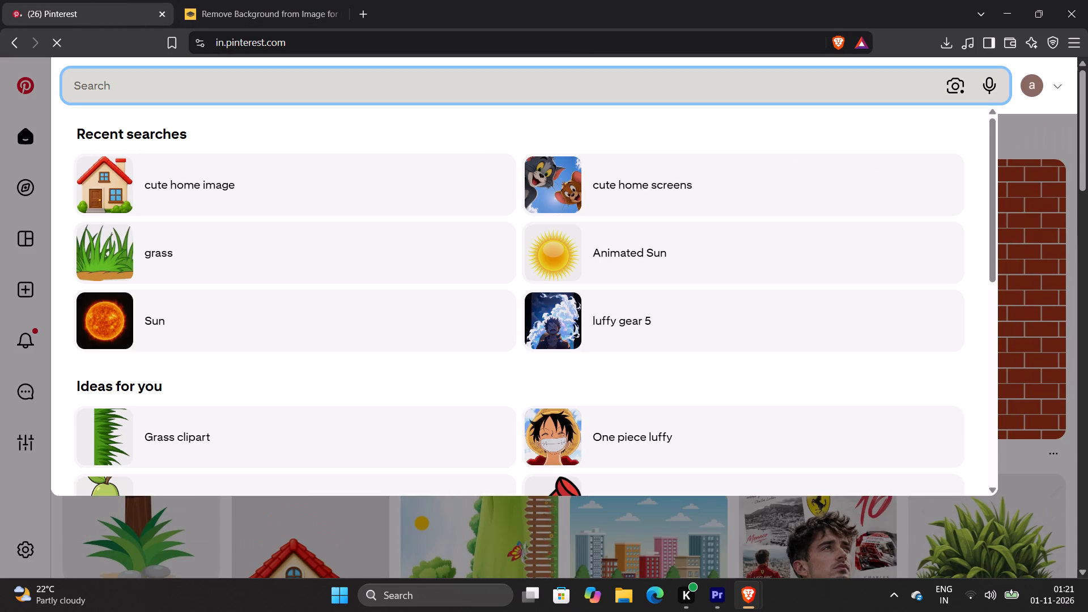
type("bee")
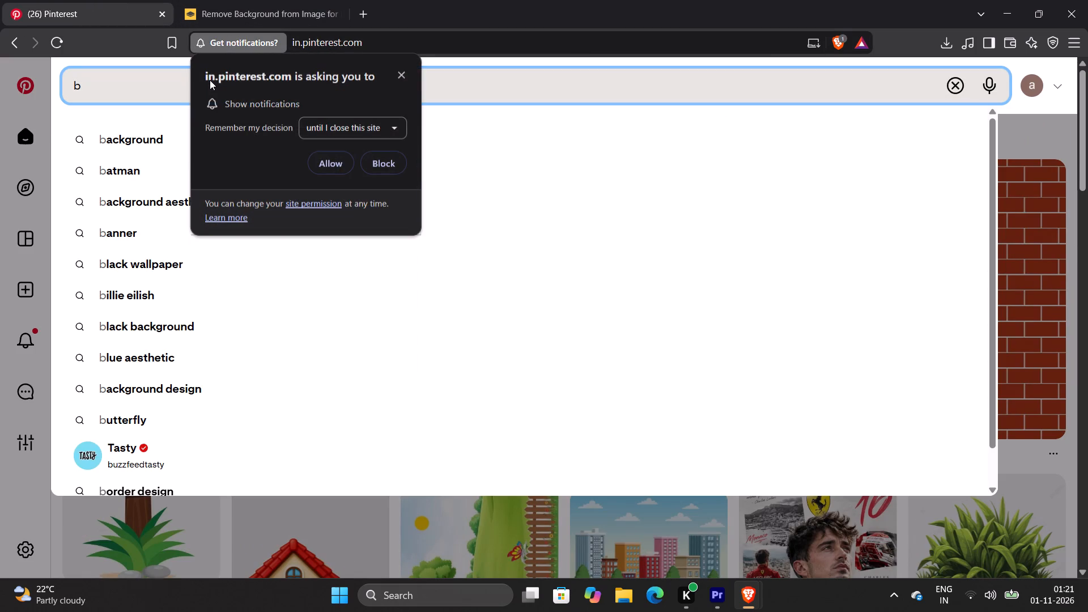
left_click(397, 84)
left_click(399, 78)
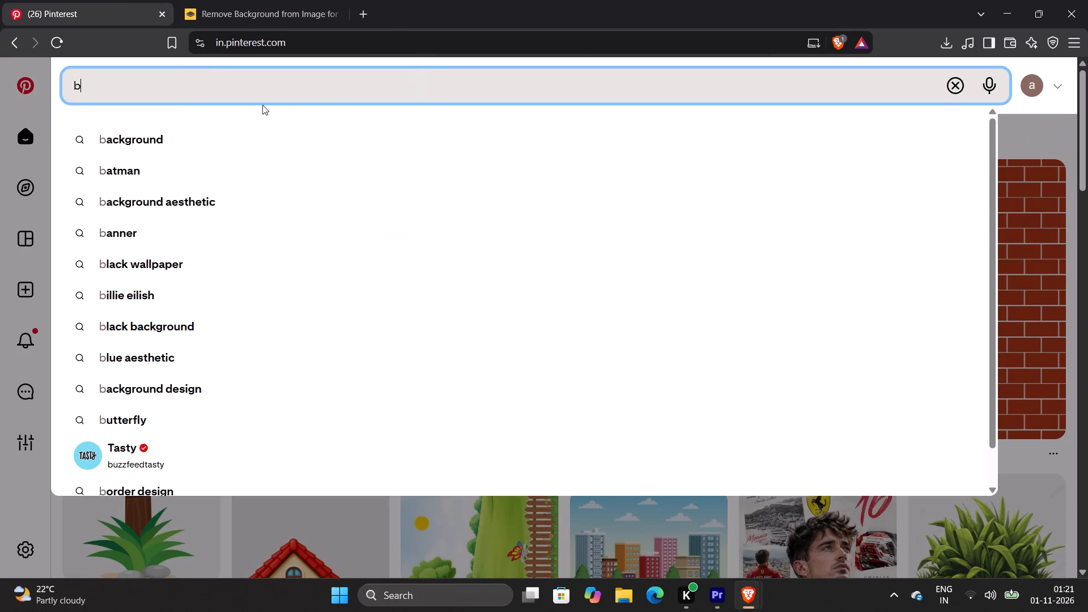
key("e")
key("e")
key("Return")
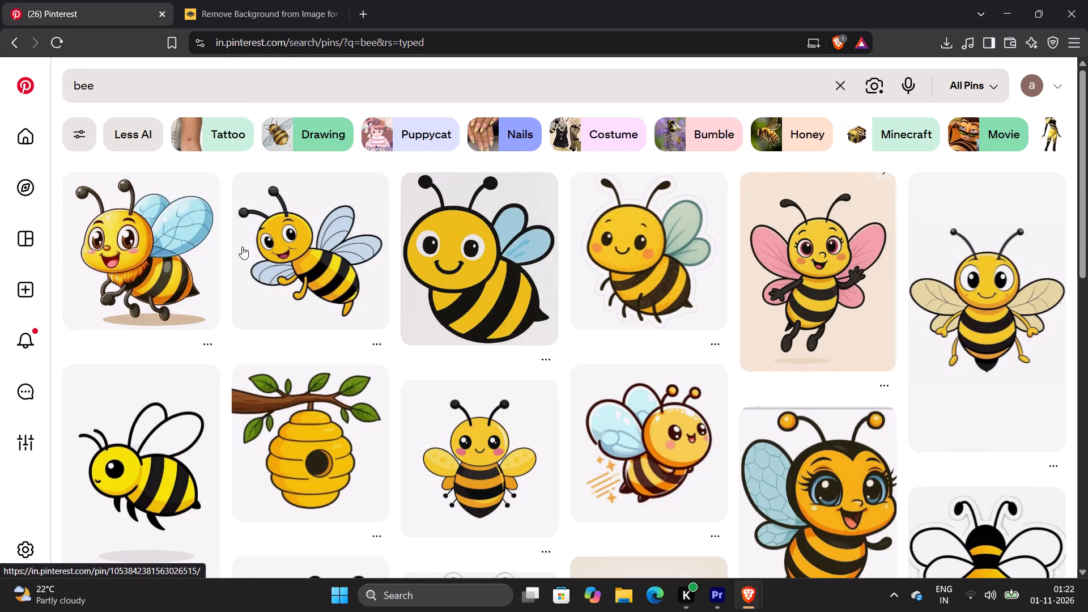
Download the smiling cartoon bee with pale blue wings from its pin and save it to the Desktop as a JPEG named bee.
left_click(301, 257)
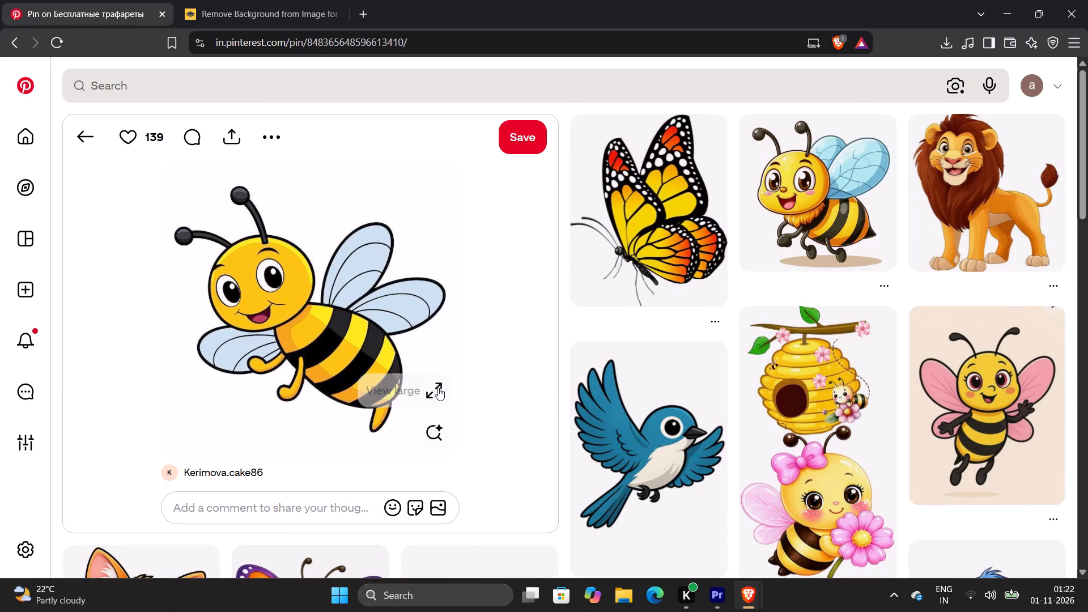
left_click(257, 122)
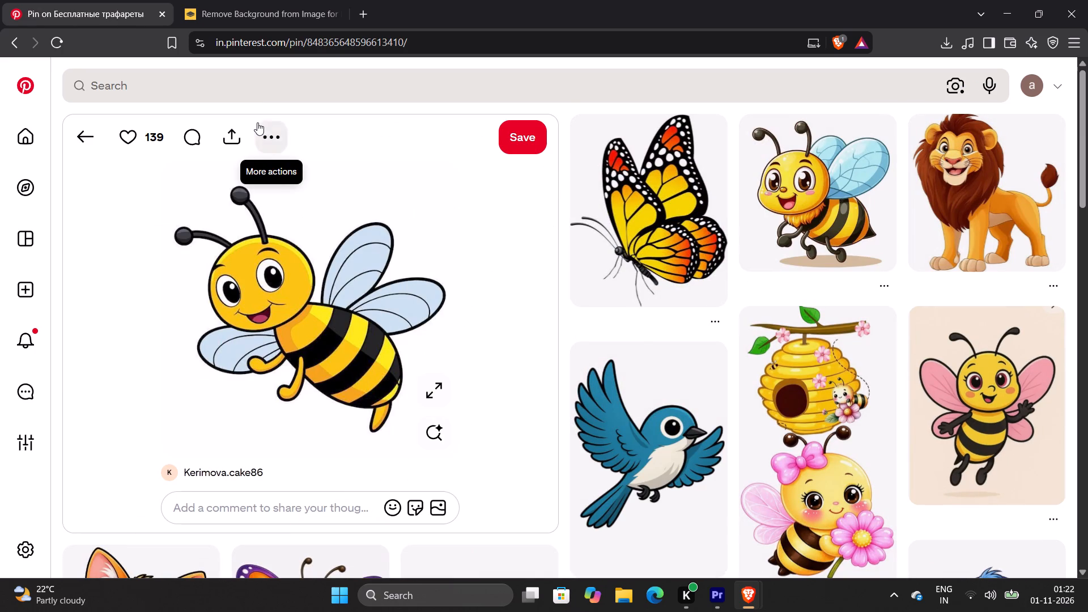
left_click(269, 183)
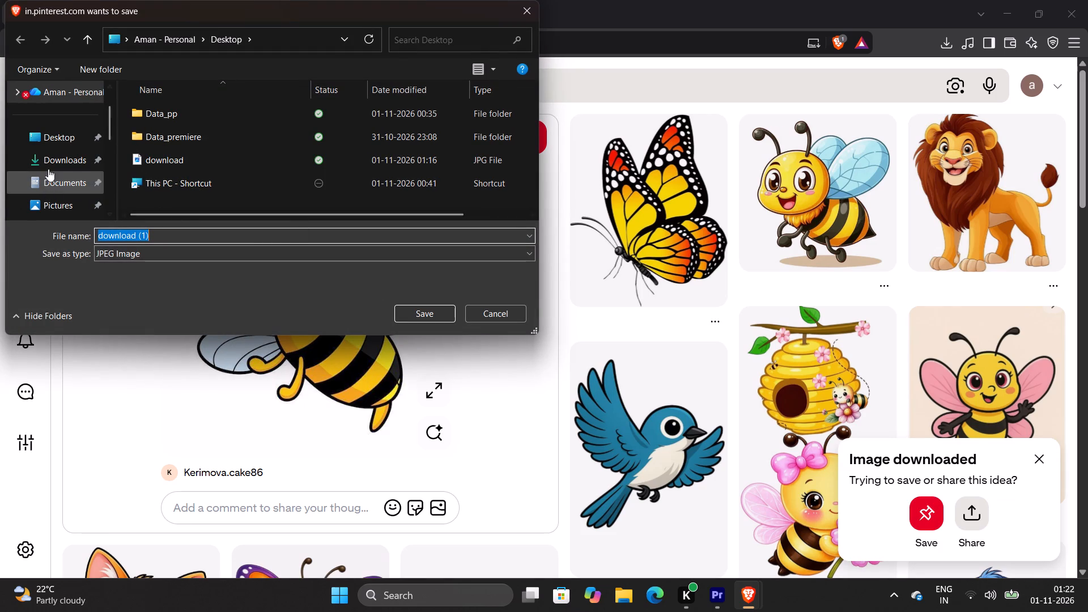
left_click(53, 163)
left_click(168, 237)
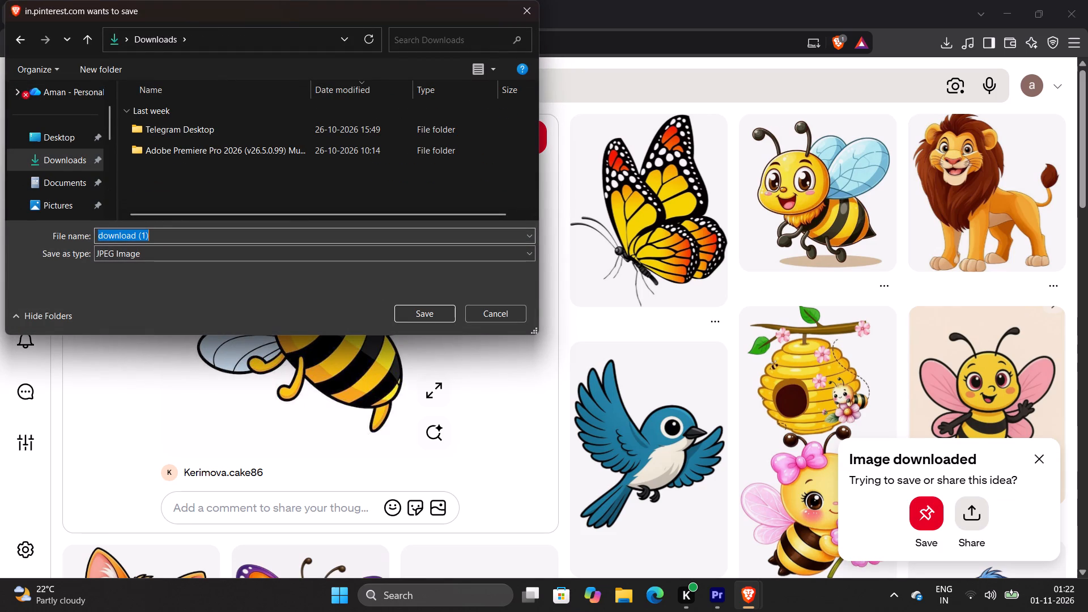
left_click(53, 131)
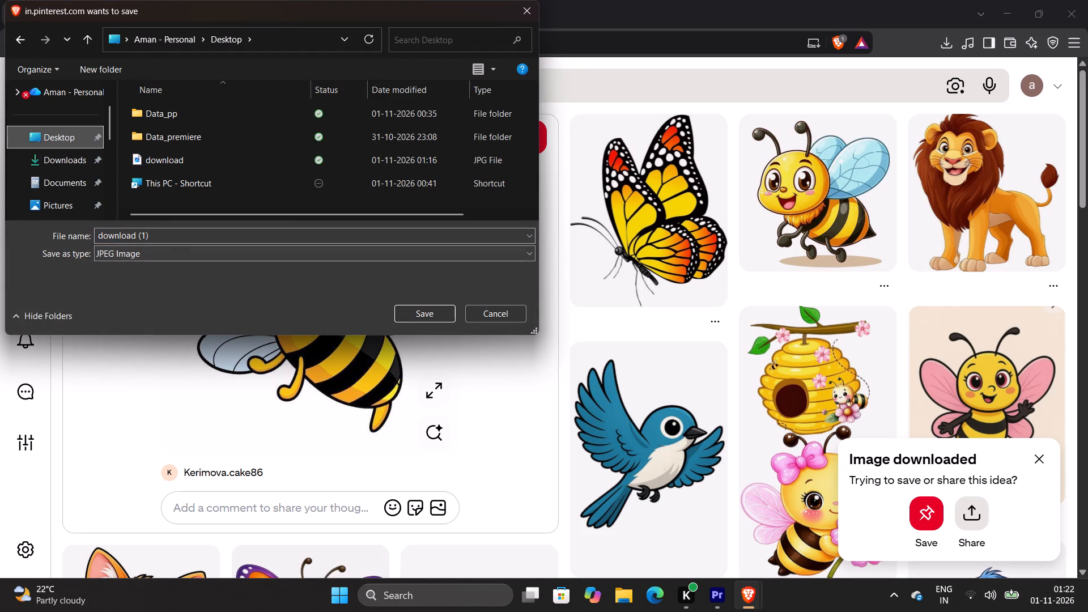
left_click_drag(173, 241, 23, 245)
type("bee")
key("Return")
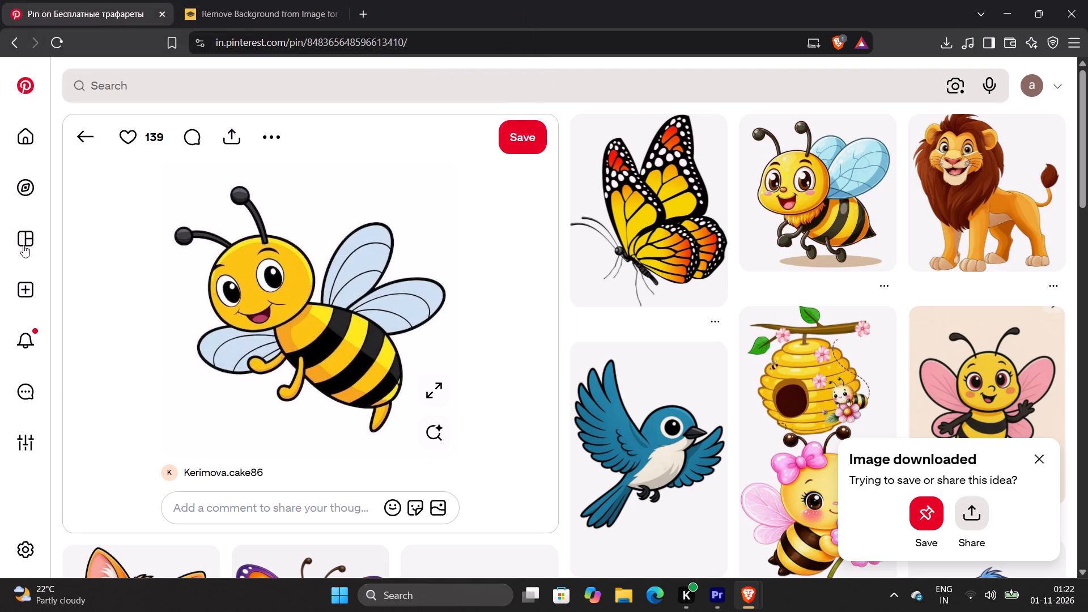
Upload the downloaded bee.jpg to remove.bg for background removal.
left_click_drag(817, 73, 609, 47)
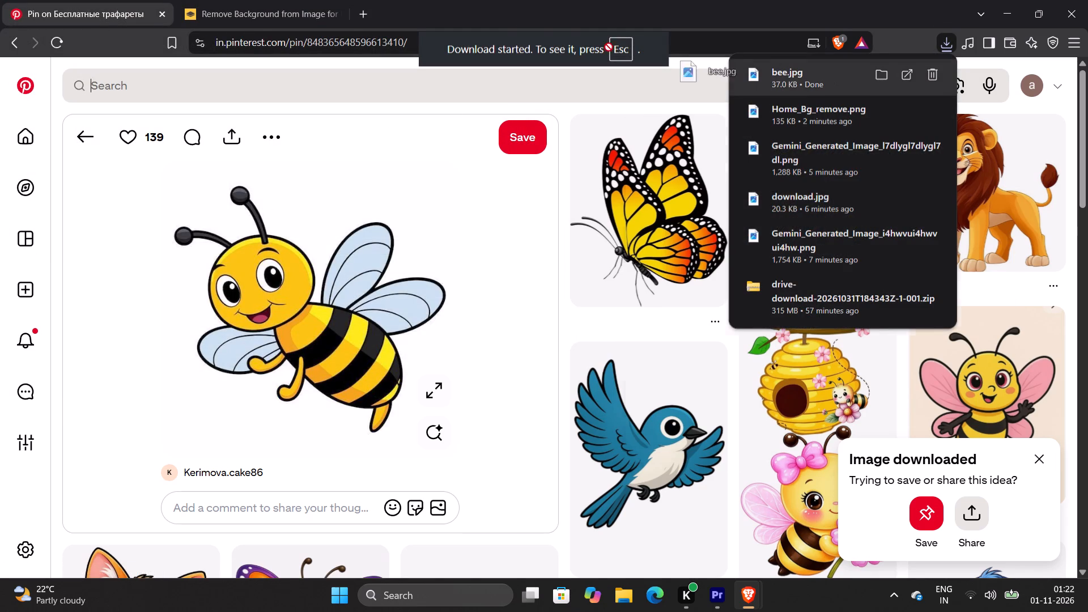
left_click_drag(609, 47, 527, 302)
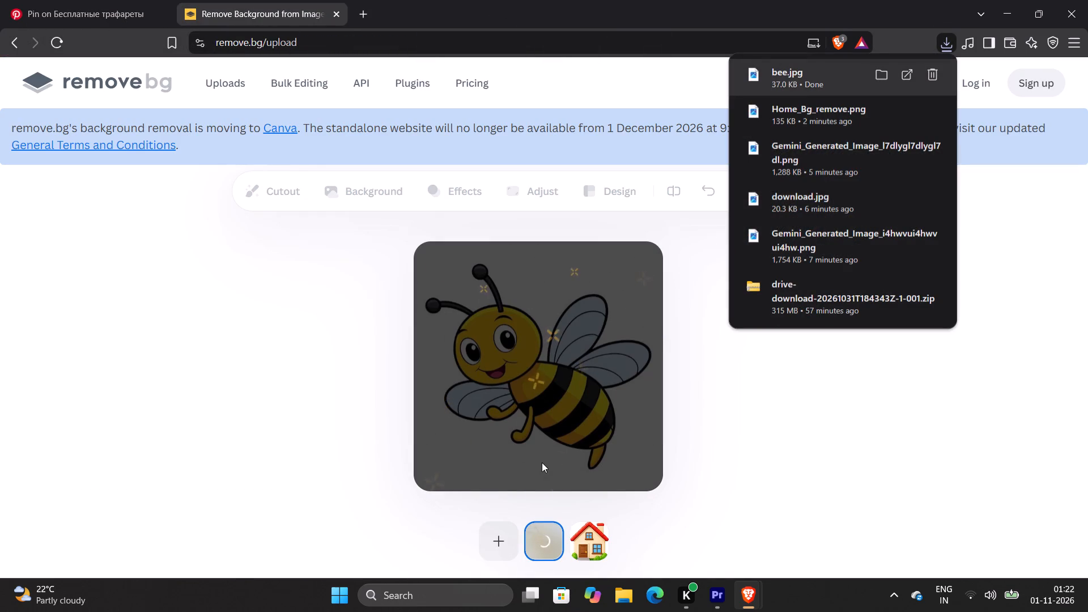
Delete the original bee.jpg file from the browser's downloads list and close the list.
left_click(926, 67)
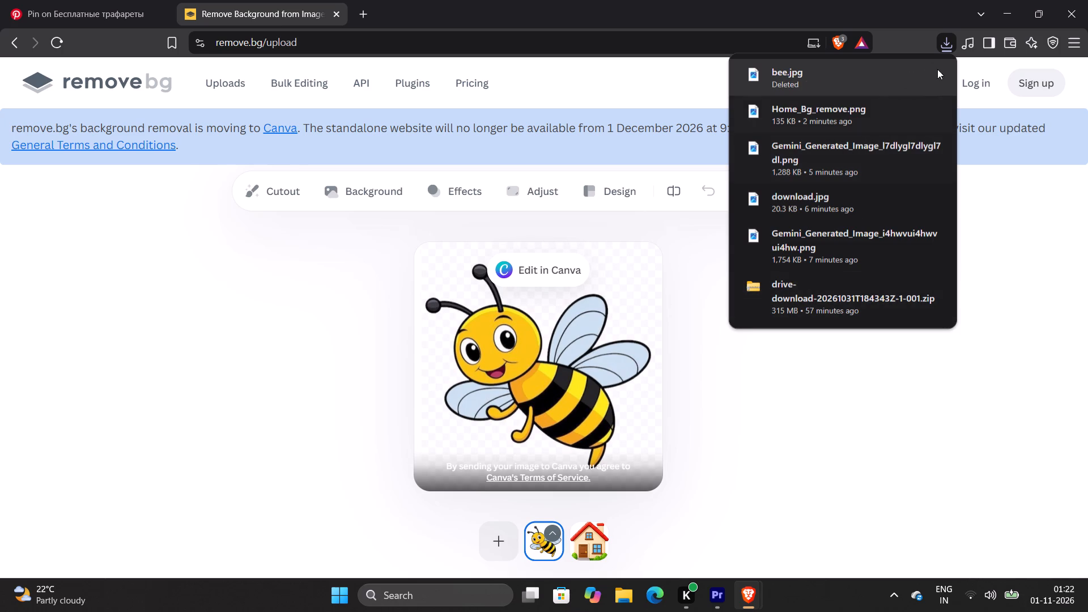
left_click(564, 505)
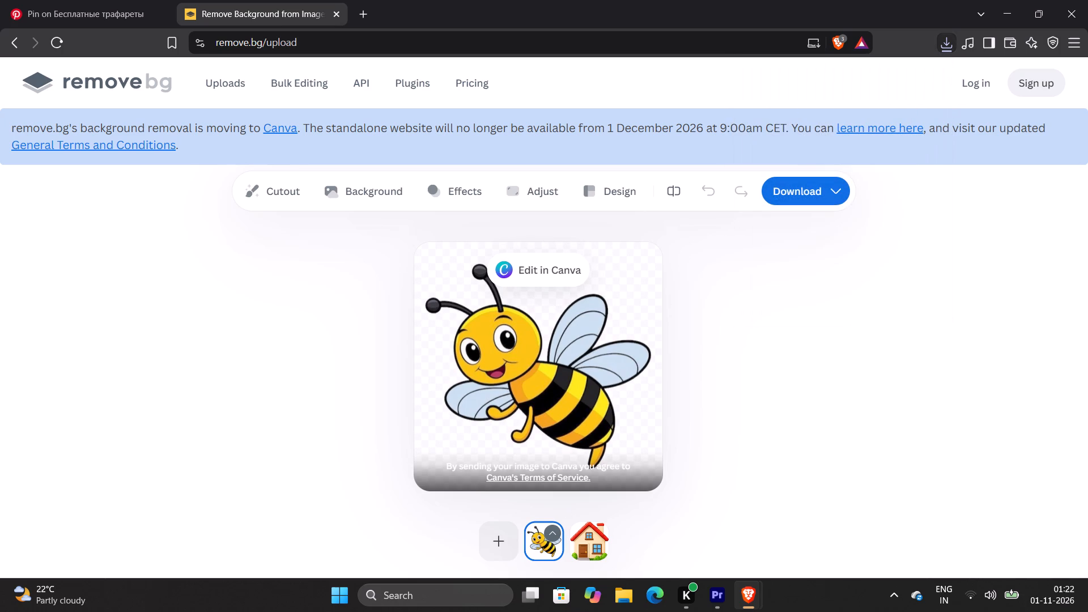
Download the free 499 x 499 preview of the bee cutout and save it to the Desktop as a PNG named Bee_bg_remove.
left_click(793, 190)
left_click(789, 218)
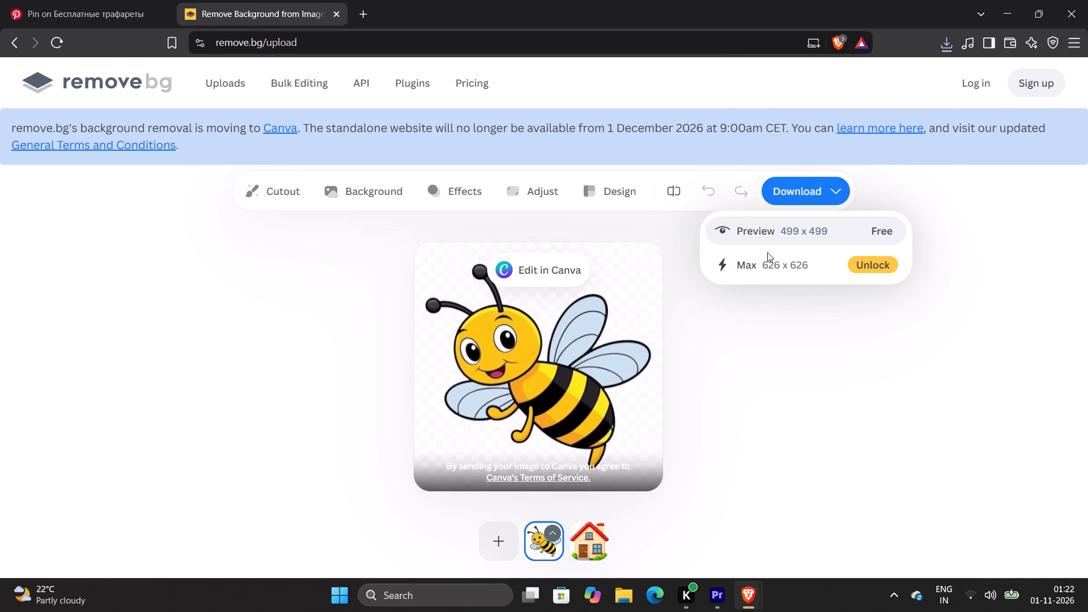
type("Bee_")
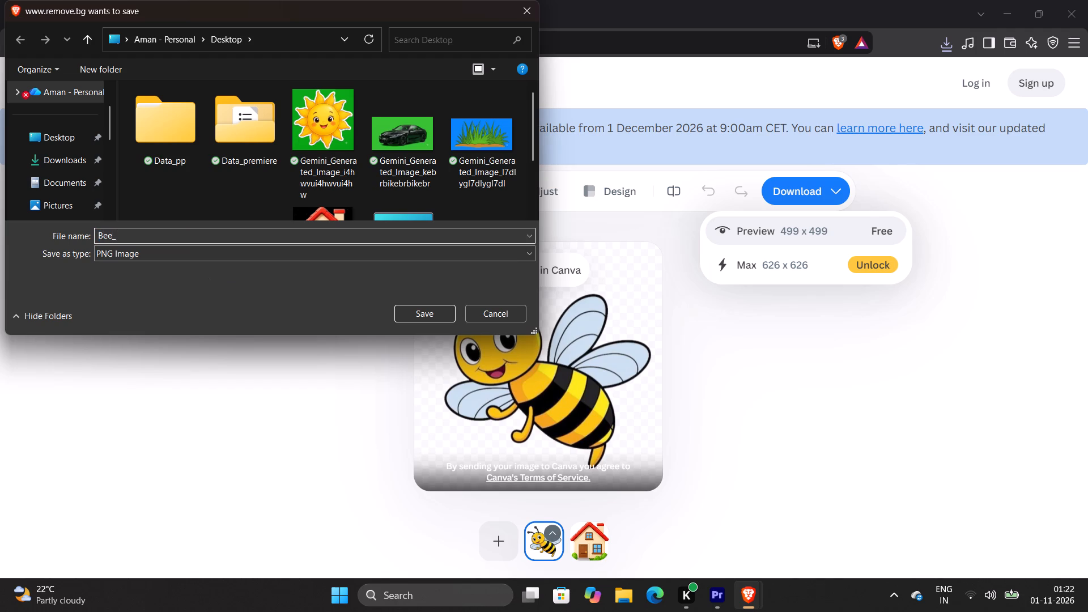
key("g")
key("BackSpace")
type("bg_remove")
key("Return")
key("Return")
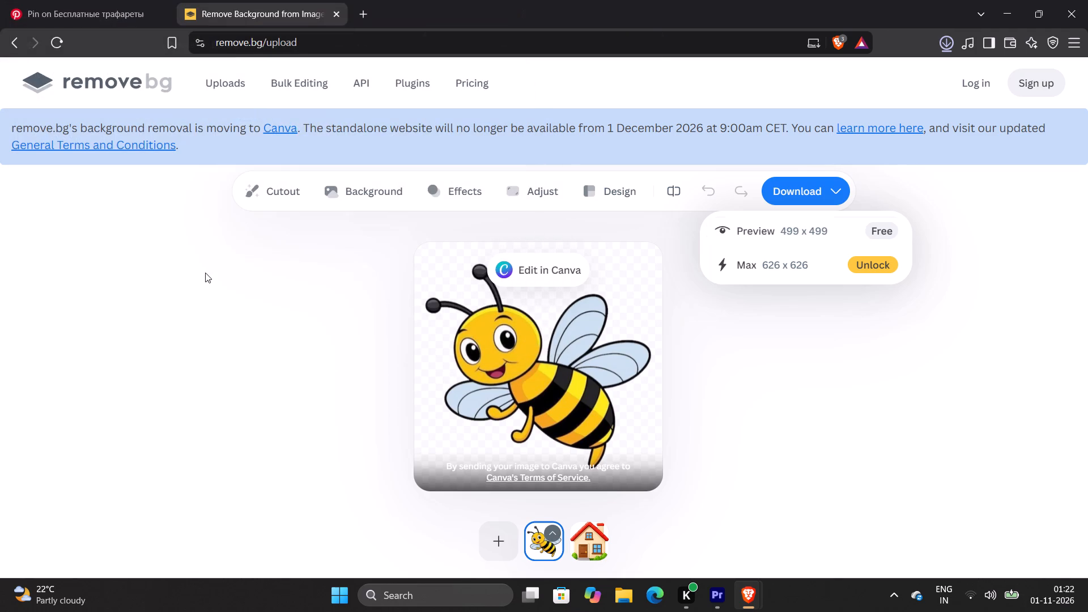
Return to Pinterest and search for "tree".
left_click(110, 0)
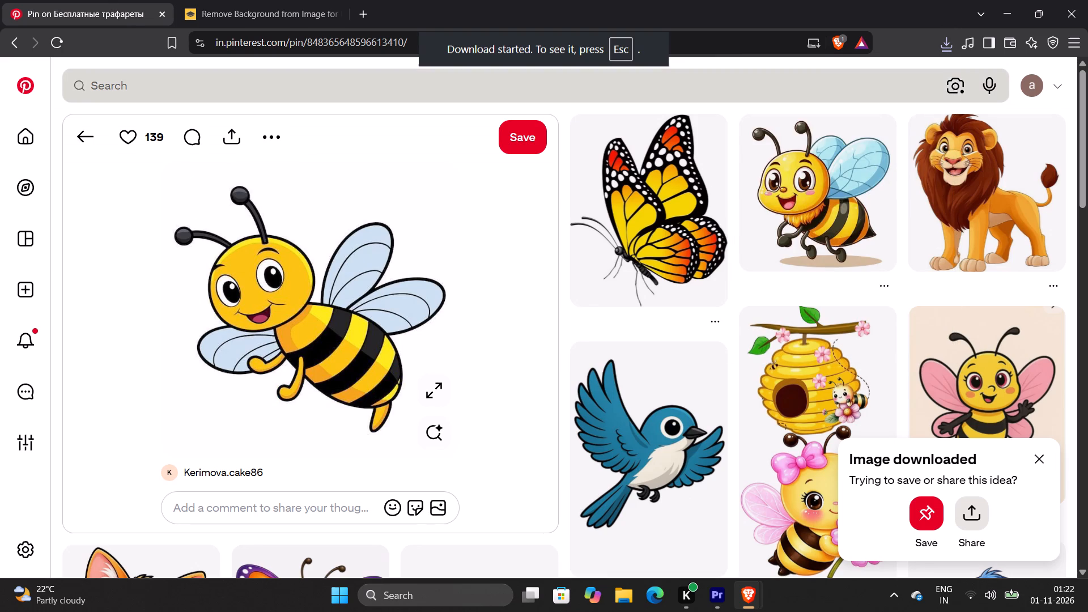
left_click(187, 89)
type("tree")
key("Return")
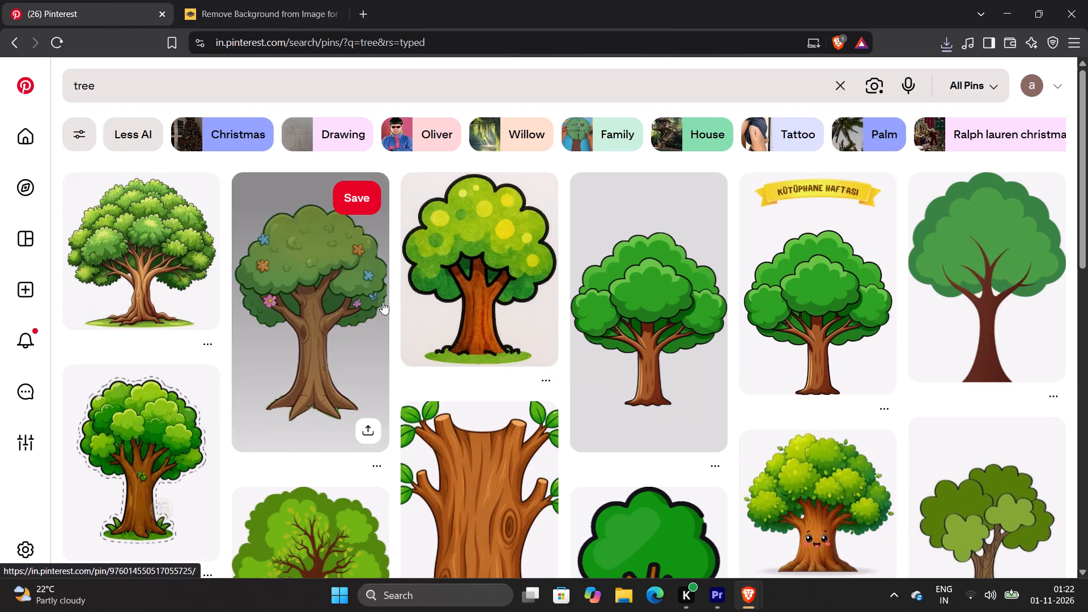
Open the green cartoon tree collage pin and download its image to the Desktop as a JPEG named tr.
scroll(530, 447, "down", 1)
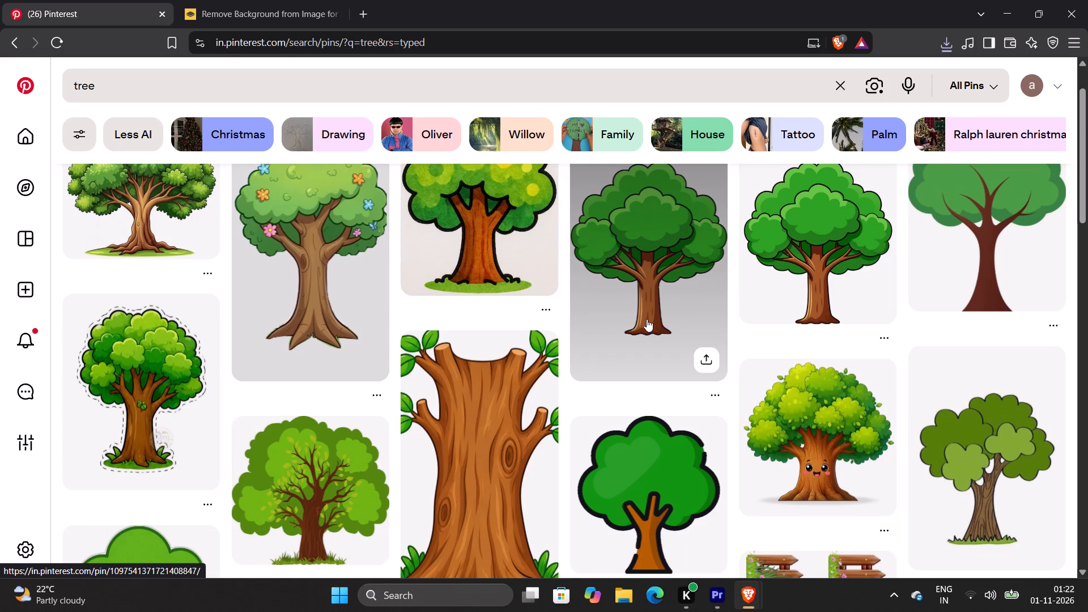
scroll(546, 386, "down", 2)
scroll(546, 386, "up", 4)
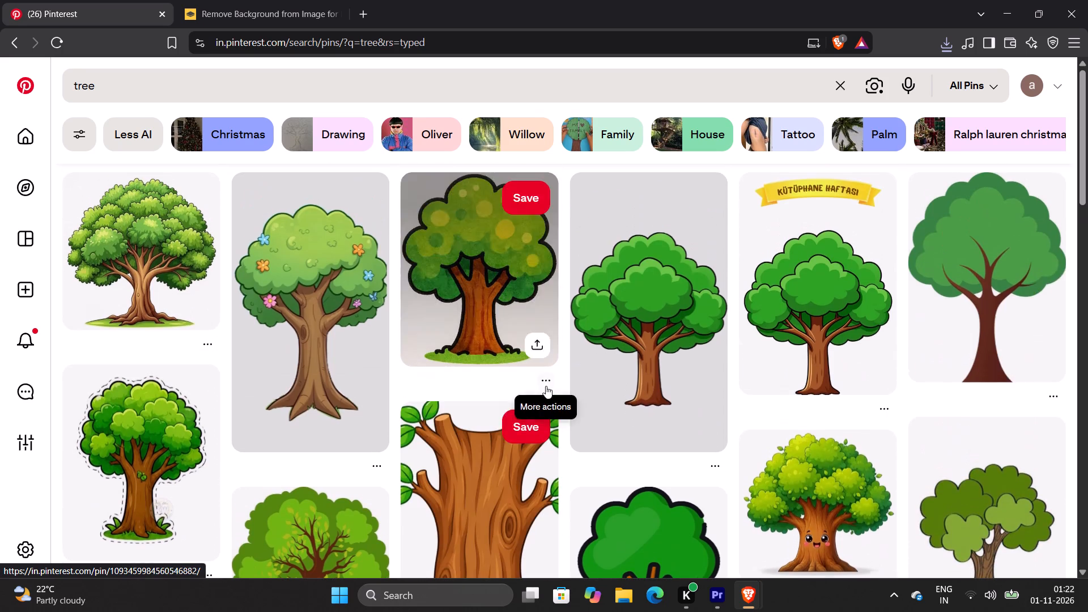
left_click(697, 291)
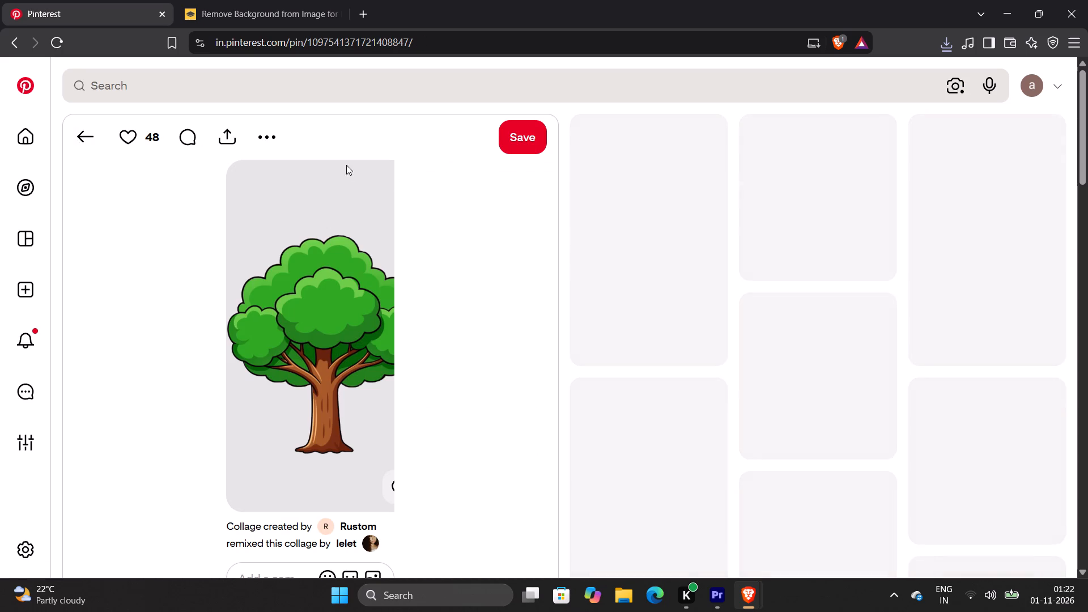
left_click(273, 140)
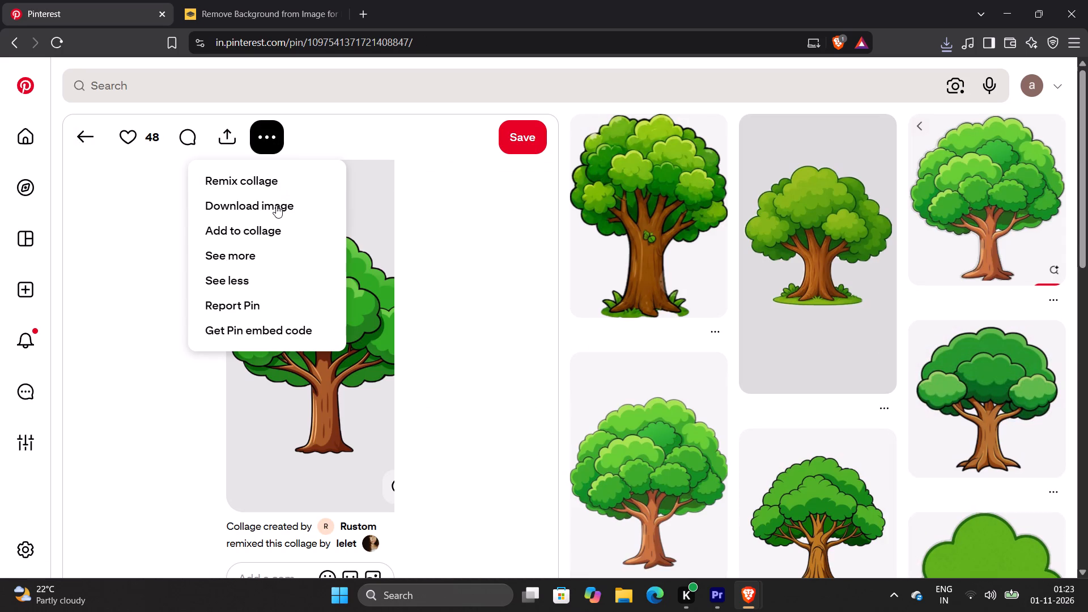
left_click_drag(276, 205, 294, 137)
left_click_drag(345, 296, 265, 0)
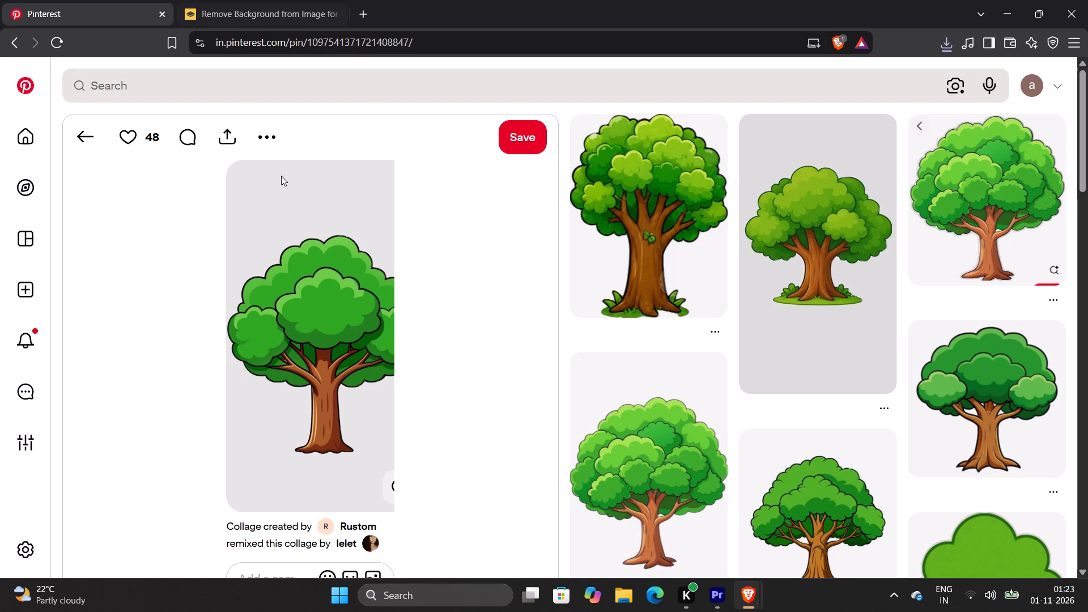
left_click(265, 143)
left_click(276, 206)
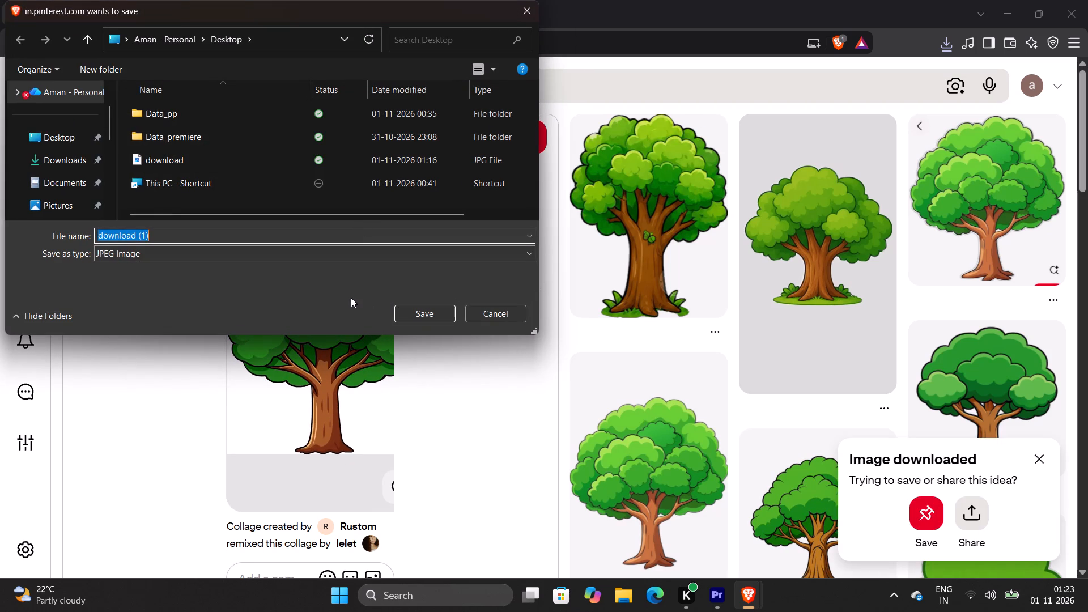
type("tr")
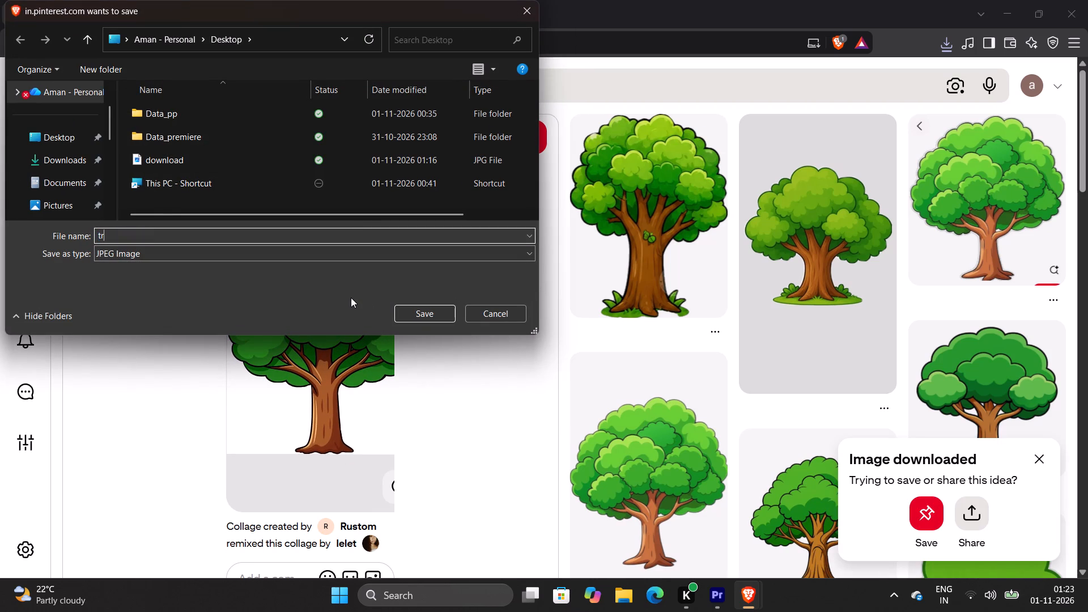
key("Return")
Upload the downloaded tr.jpg to remove.bg for background removal.
left_click(229, 0)
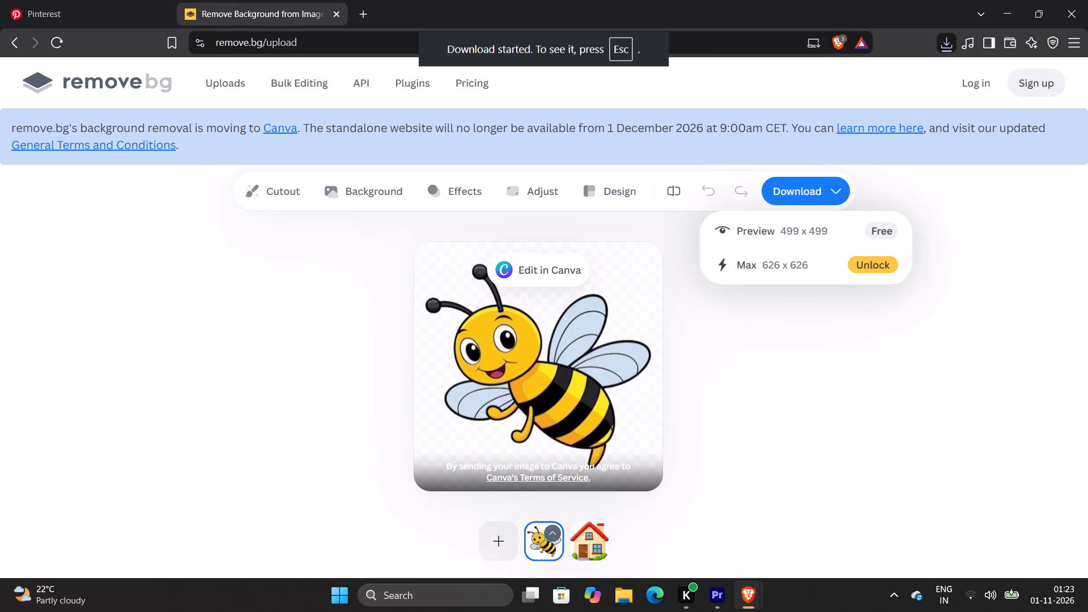
left_click(949, 47)
left_click_drag(858, 117, 746, 139)
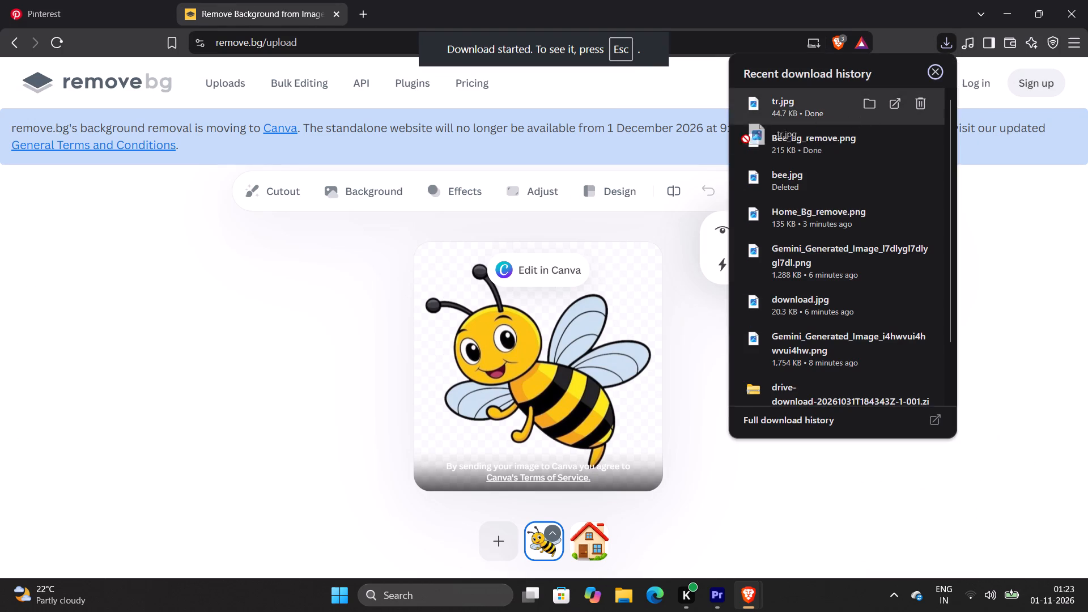
left_click_drag(746, 139, 567, 338)
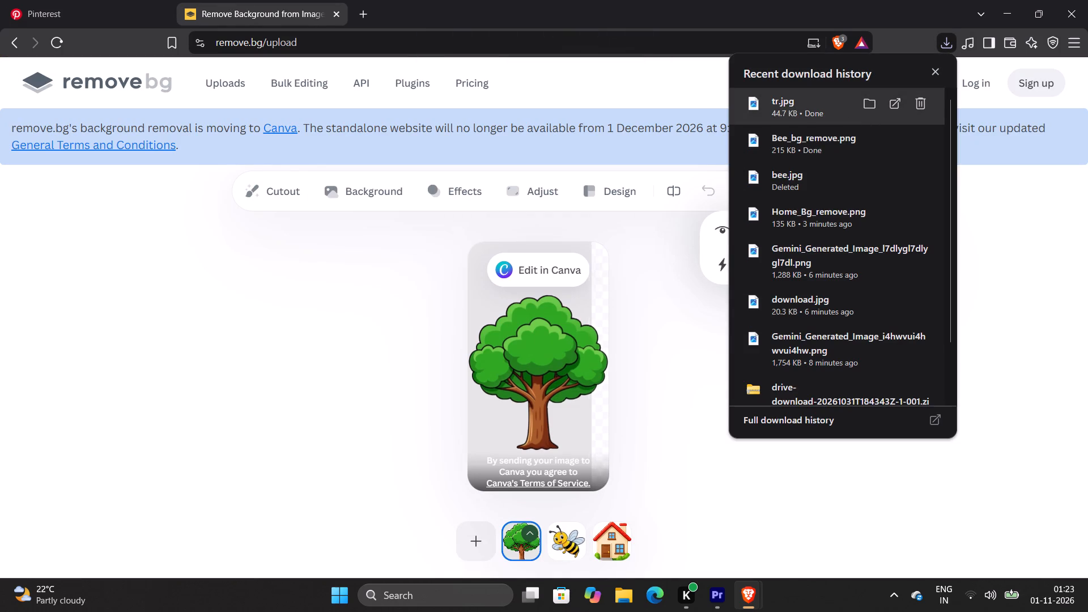
Download the free 375 x 666 preview of the tree cutout and save it to the Desktop as a PNG named Tree_bg_remove.
left_click(324, 371)
left_click(798, 206)
left_click(797, 186)
left_click(766, 233)
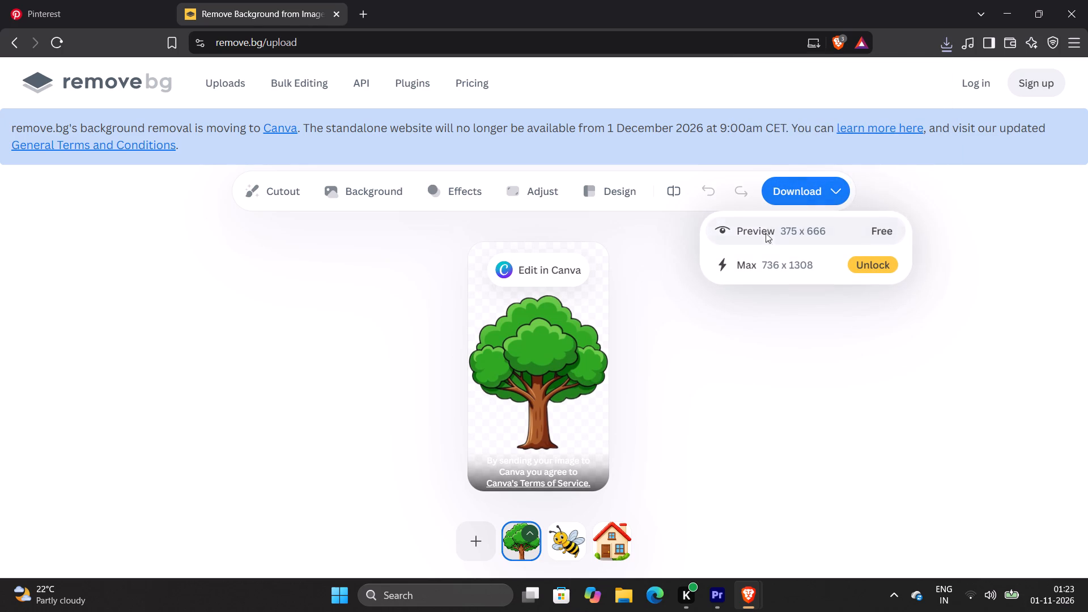
type("Tr")
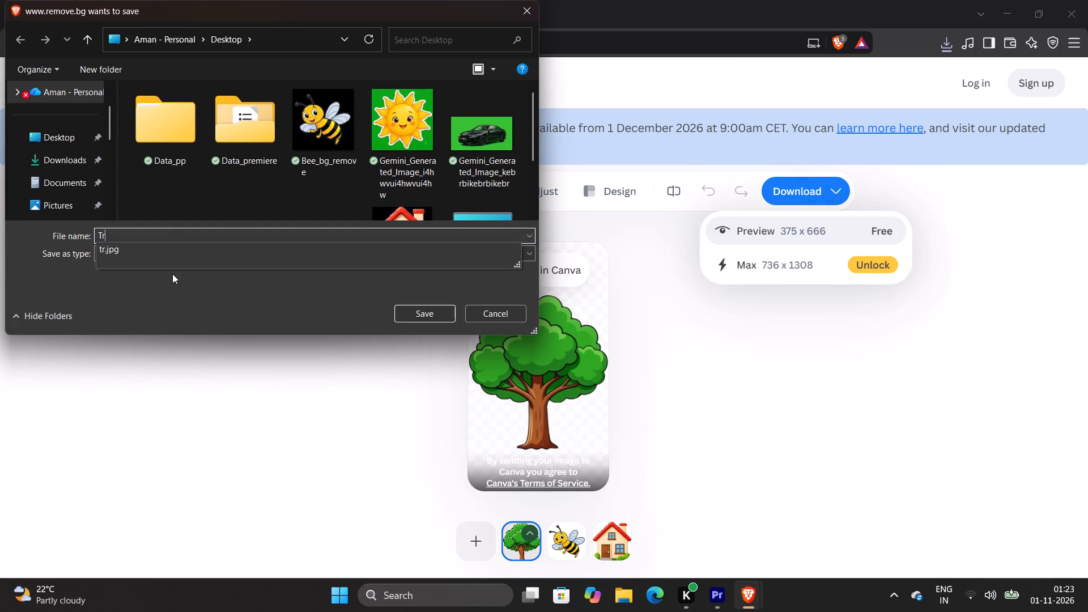
type("ee")
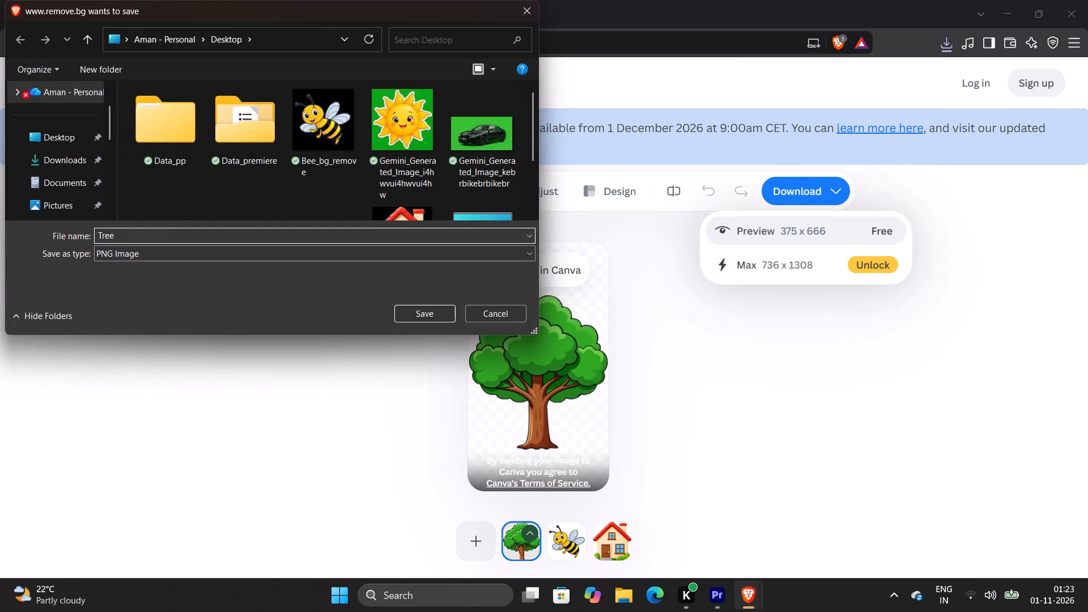
type("_bg_reo")
type("ve")
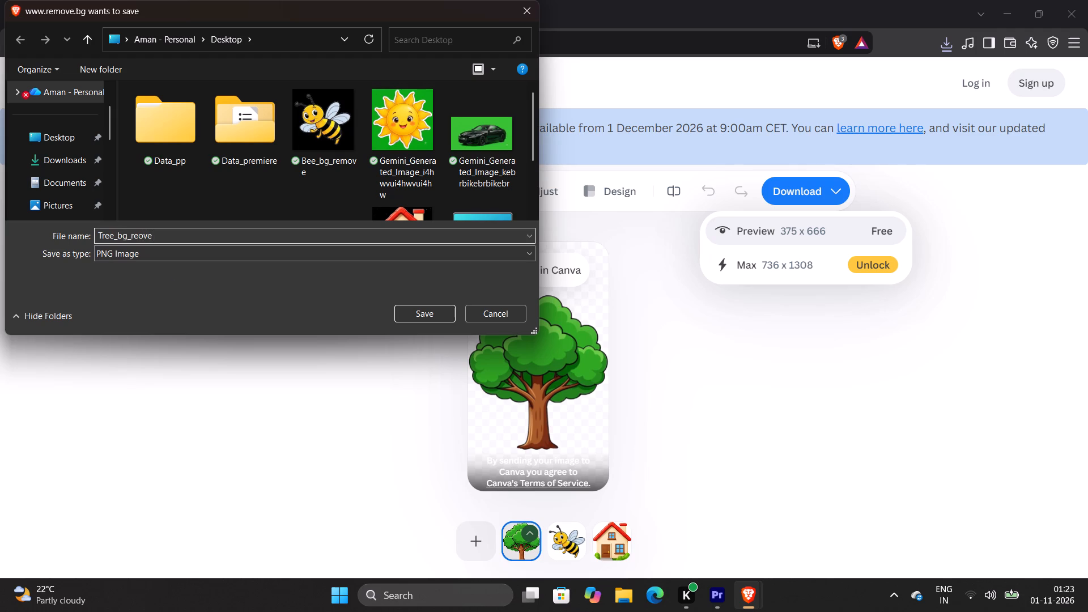
key("Left")
key("Left")
key("Left")
key("m")
key("Return")
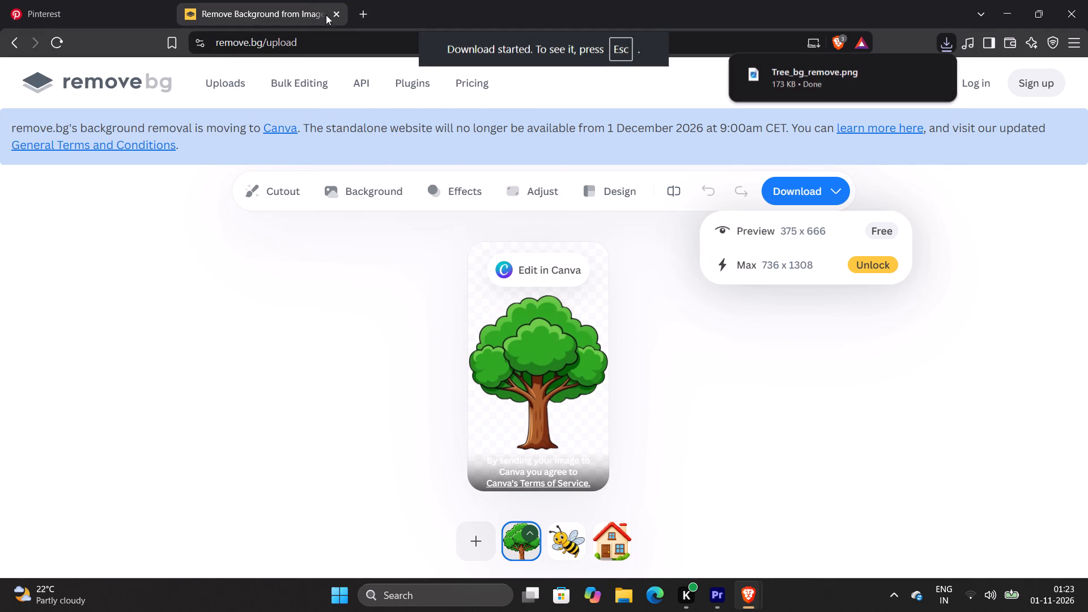
Switch to the lesson video, watch the part showing the cutout images in the project, and pause it.
key("alt+Tab")
key("alt+Tab")
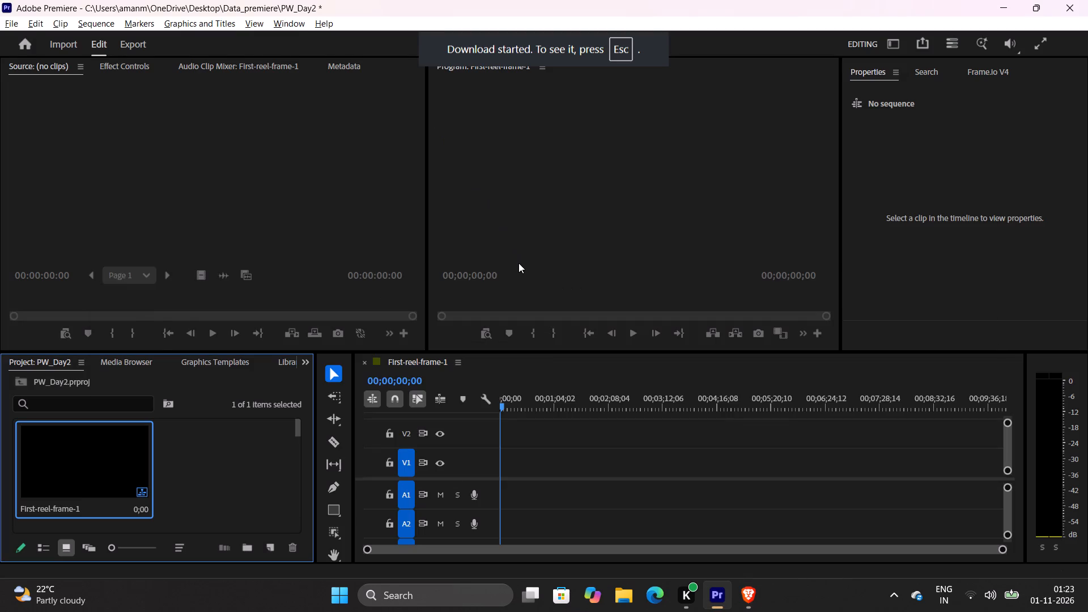
key("alt+Tab")
left_click(578, 331)
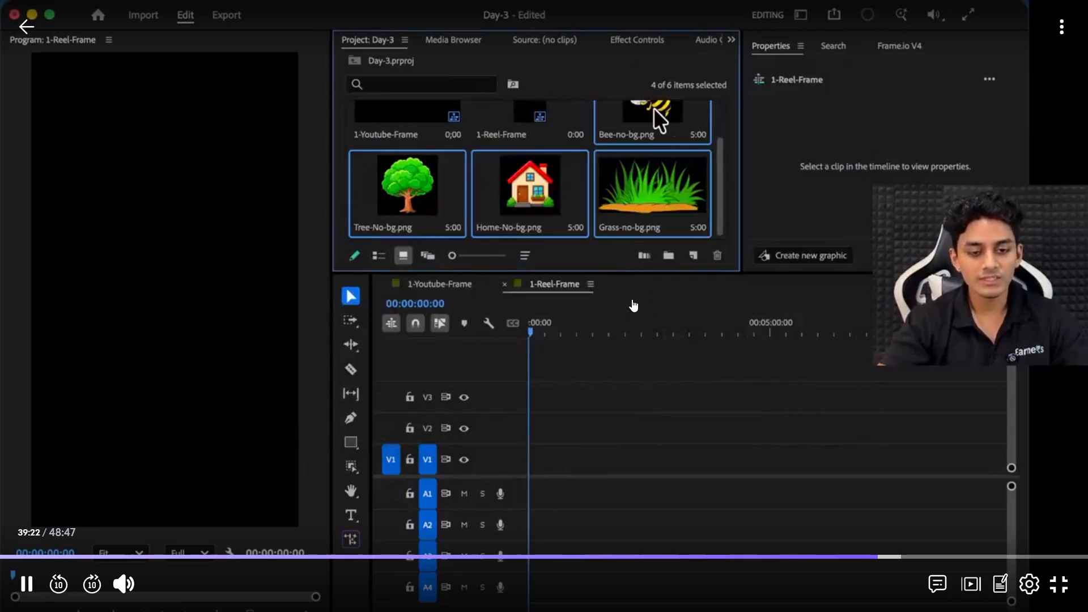
left_click(632, 299)
Switch to Premiere project PW_Day2 and start a media import from the Desktop folder.
key("alt+Tab")
key("alt+Tab")
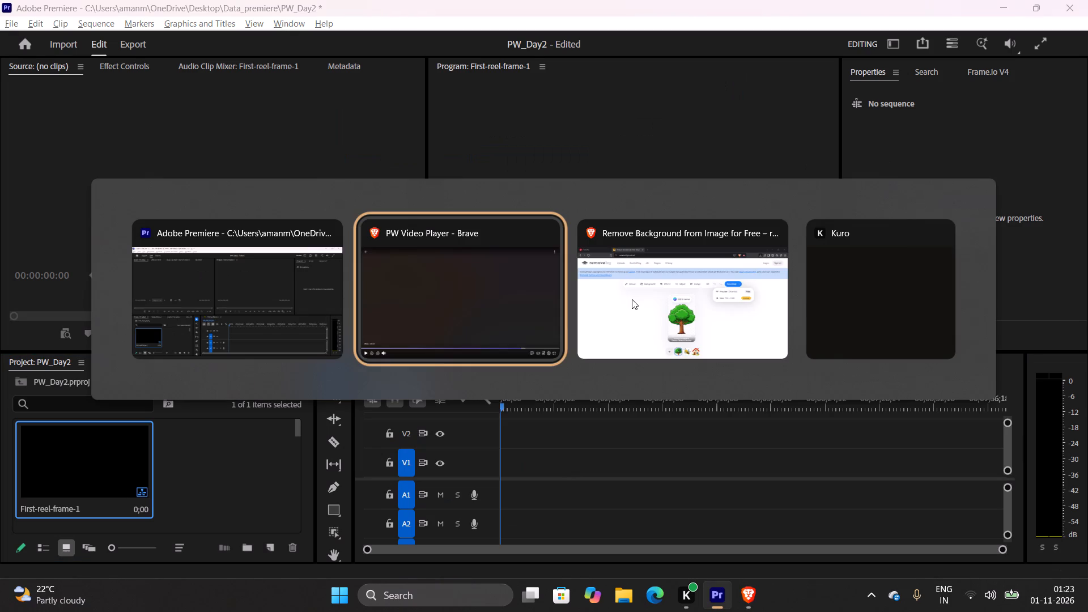
key("alt+Tab")
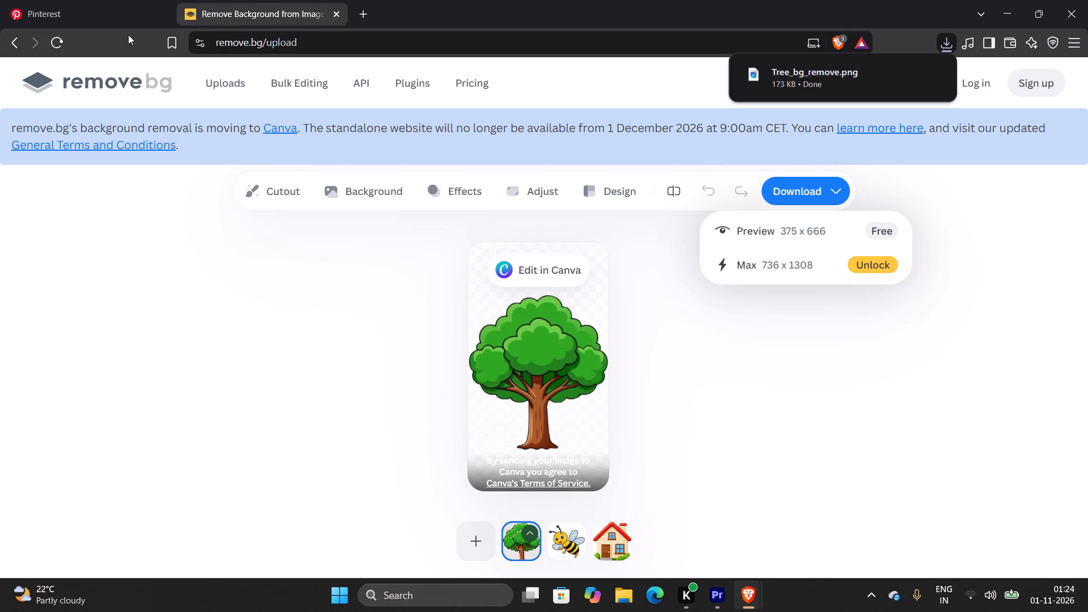
key("alt+Tab")
key("alt+Tab")
key("alt+Tab")
key("alt+Tab")
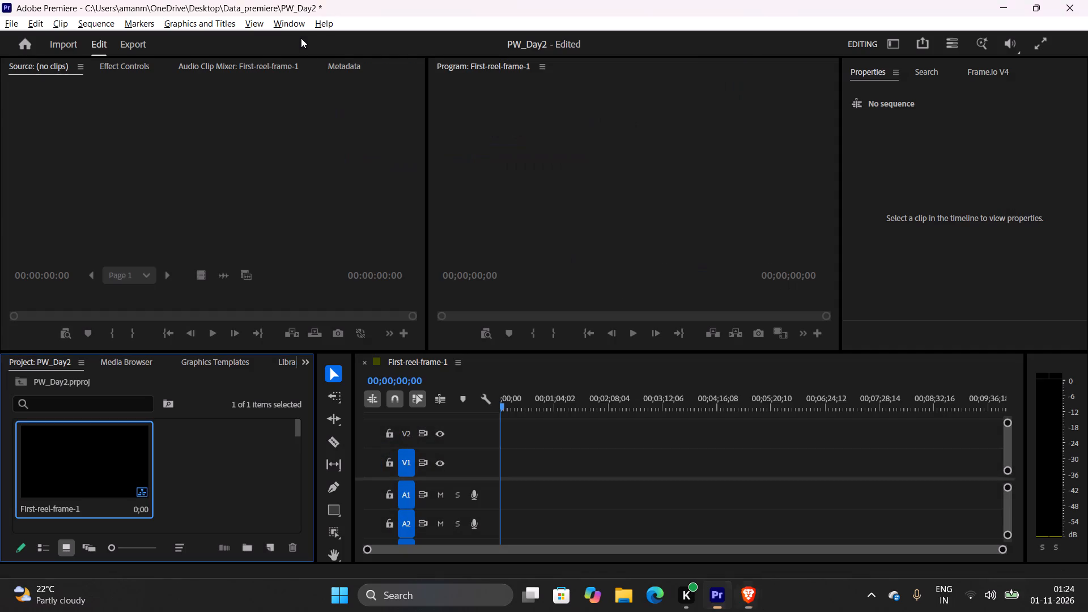
scroll(155, 475, "up", 2)
left_click(130, 364)
left_click(60, 367)
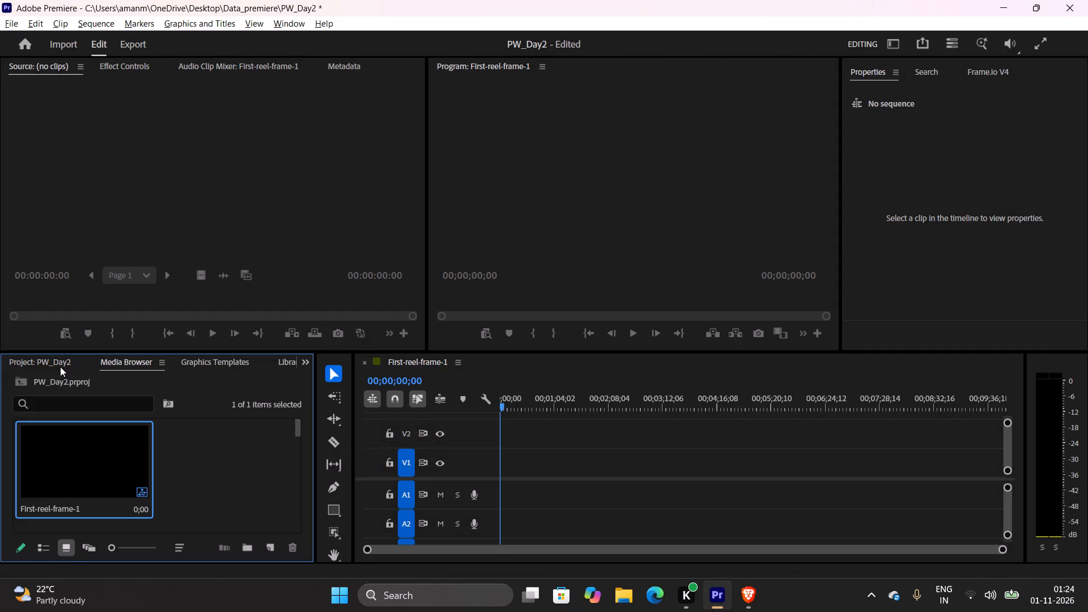
left_click(194, 478)
key("ctrl+i")
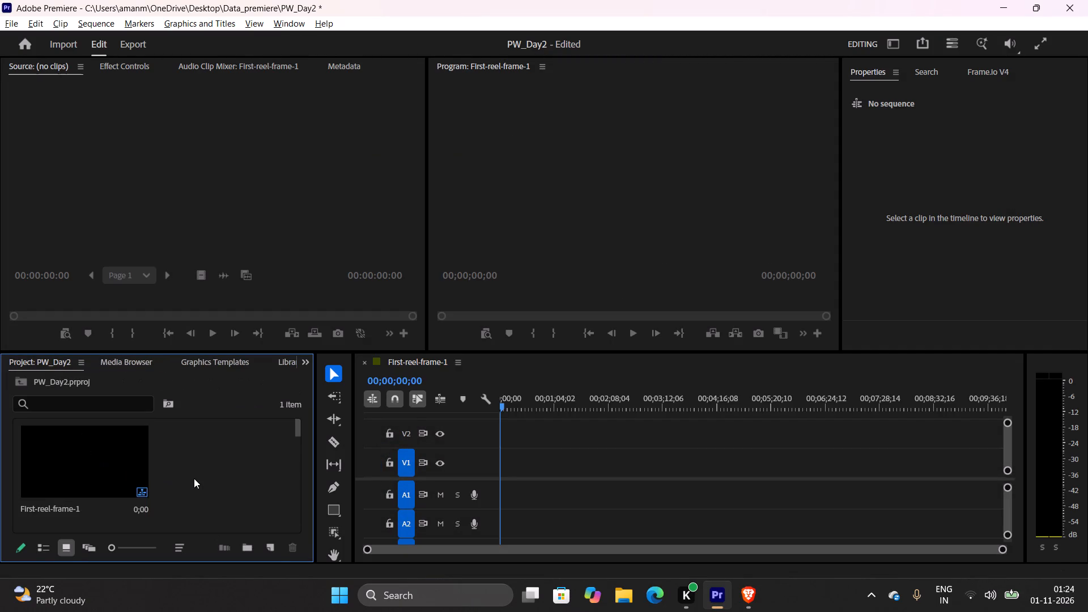
left_click(72, 174)
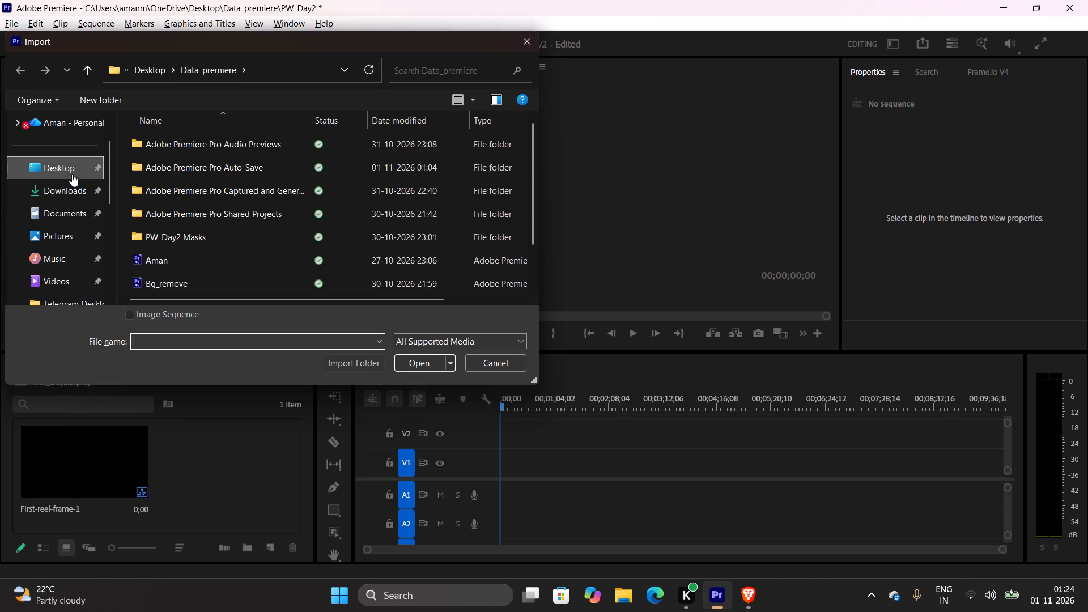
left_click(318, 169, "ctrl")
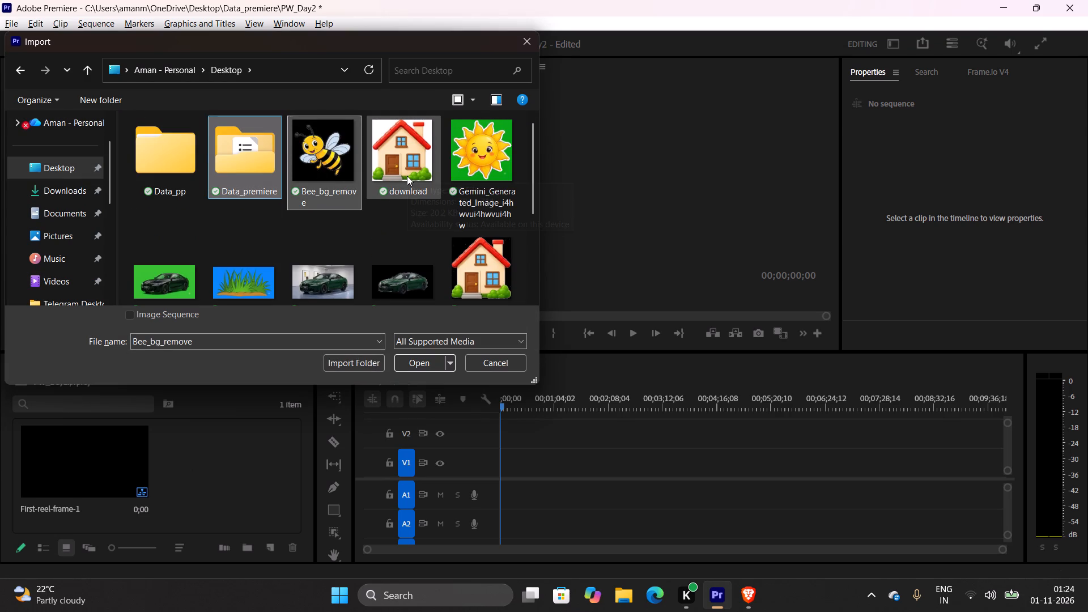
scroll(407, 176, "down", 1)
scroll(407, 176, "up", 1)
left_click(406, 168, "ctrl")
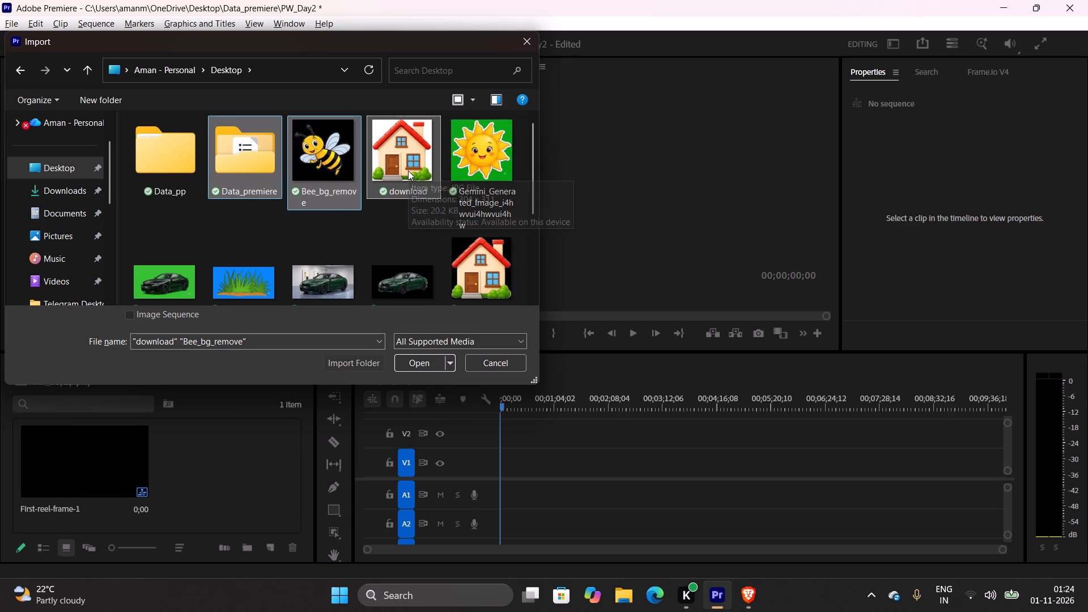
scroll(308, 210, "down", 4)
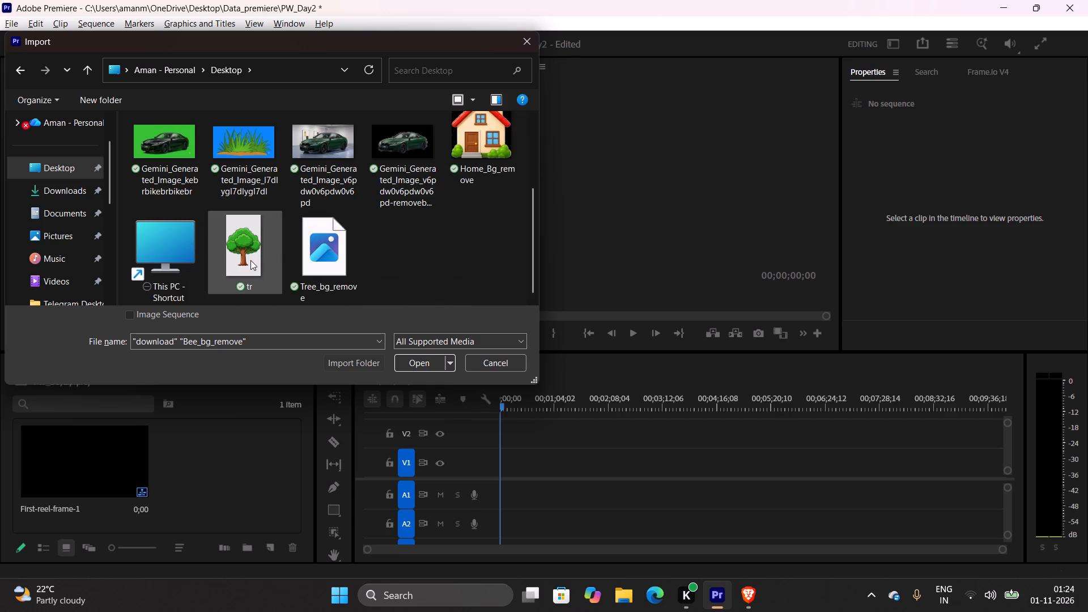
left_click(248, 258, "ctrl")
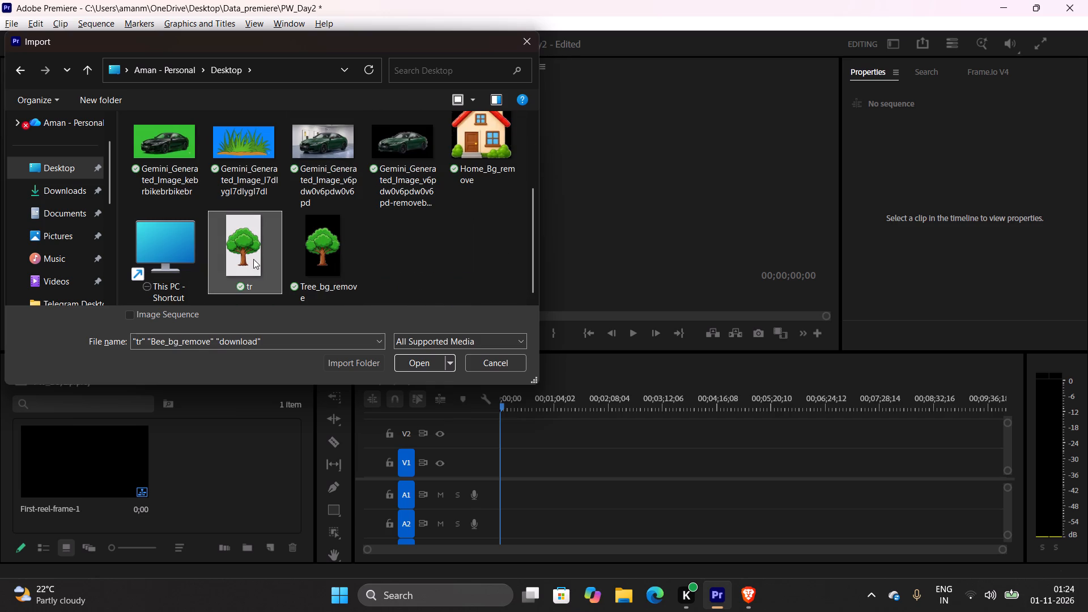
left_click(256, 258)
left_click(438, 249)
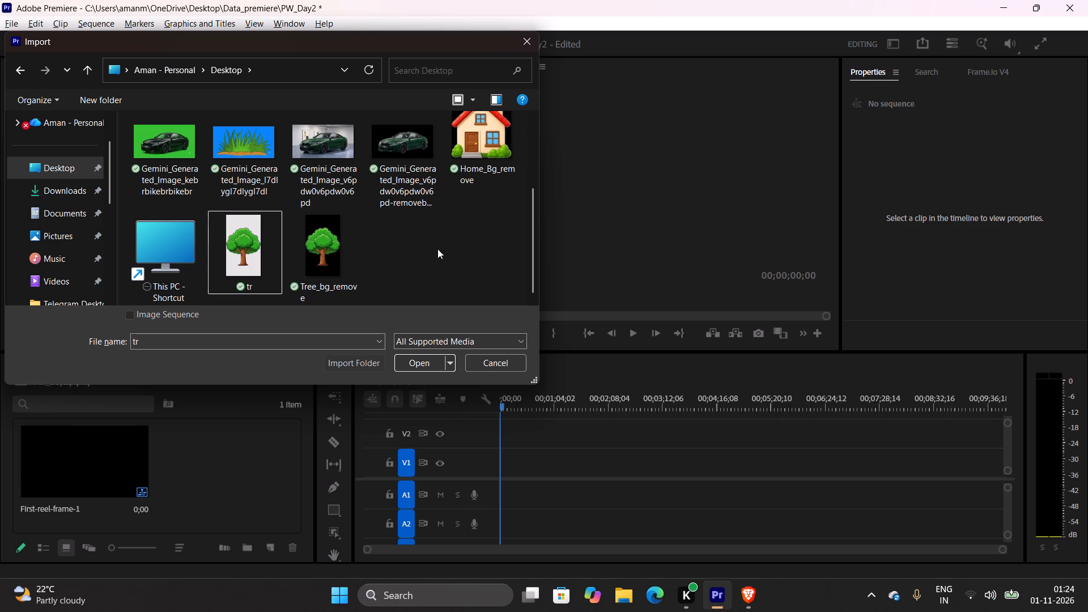
Import the Tree_bg_remove, Home_Bg_remove and Bee_bg_remove images into the project.
left_click(341, 256)
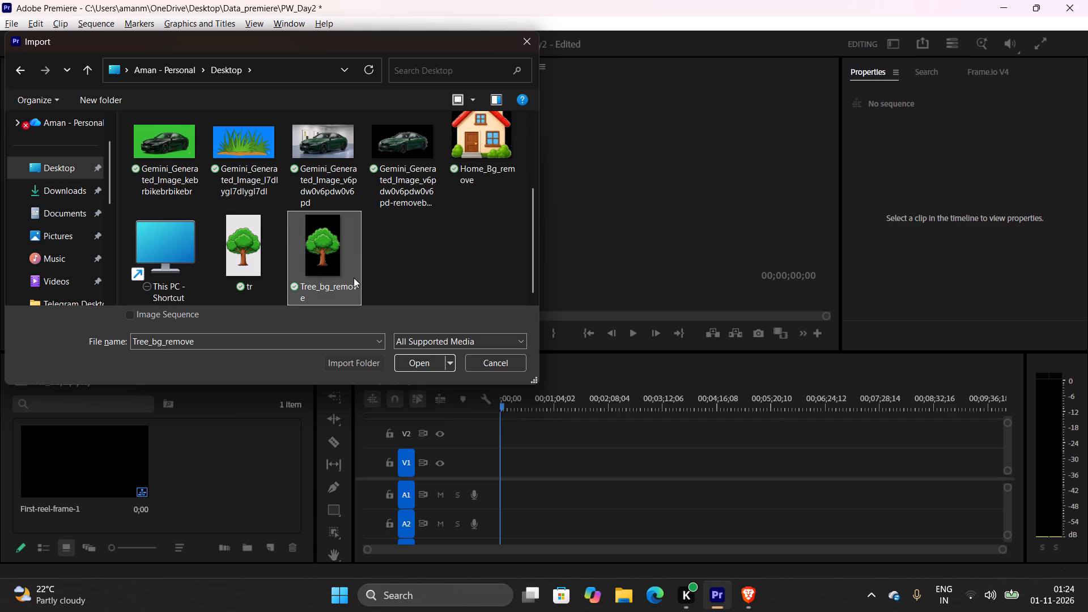
left_click(485, 164, "ctrl")
scroll(258, 248, "down", 1)
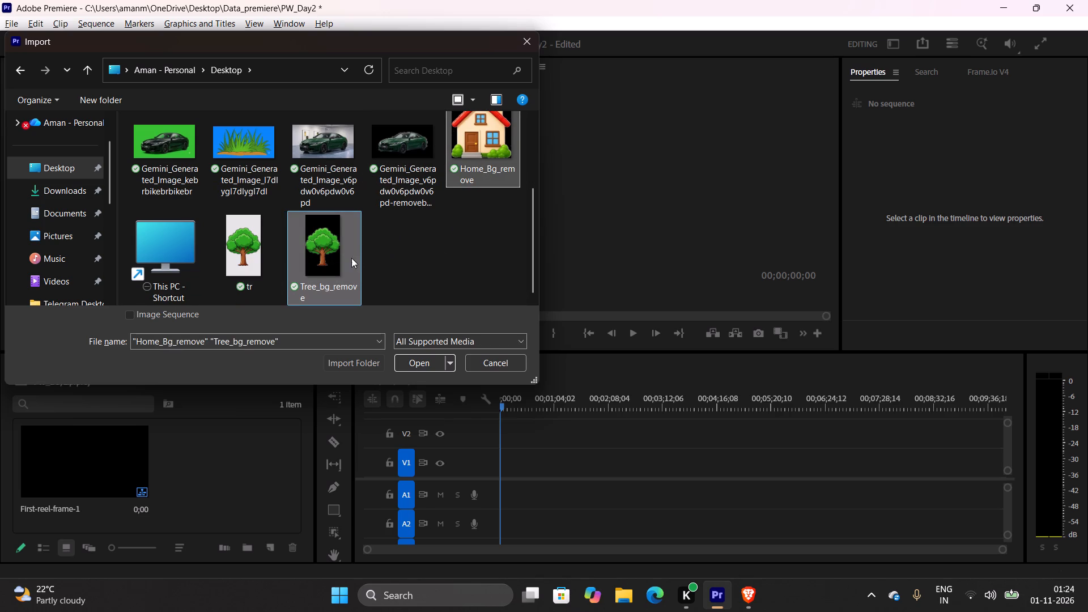
scroll(382, 263, "up", 3)
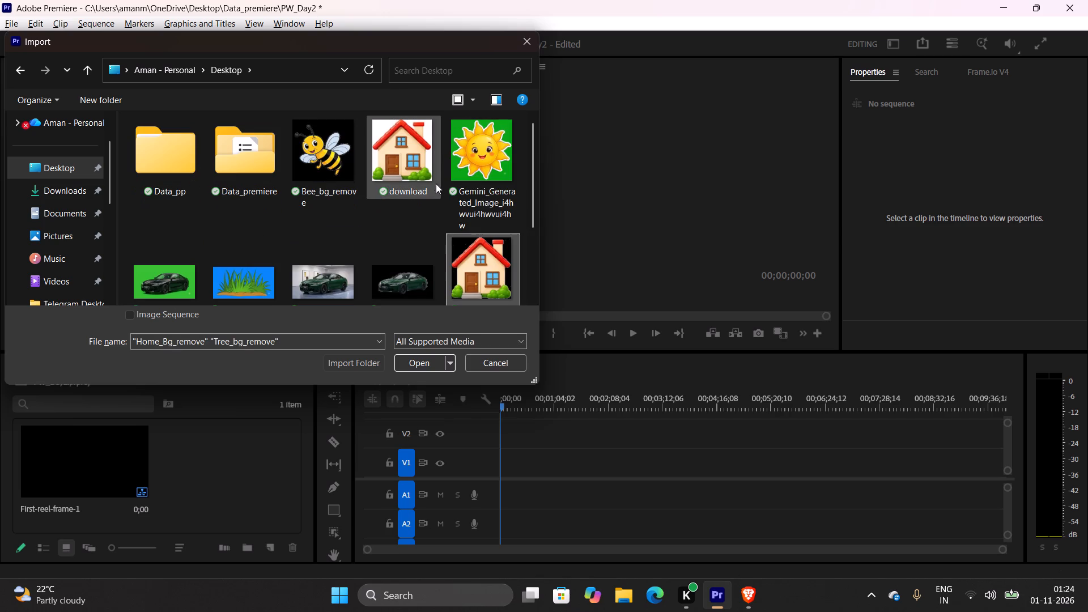
left_click(308, 168, "ctrl")
scroll(355, 354, "down", 5)
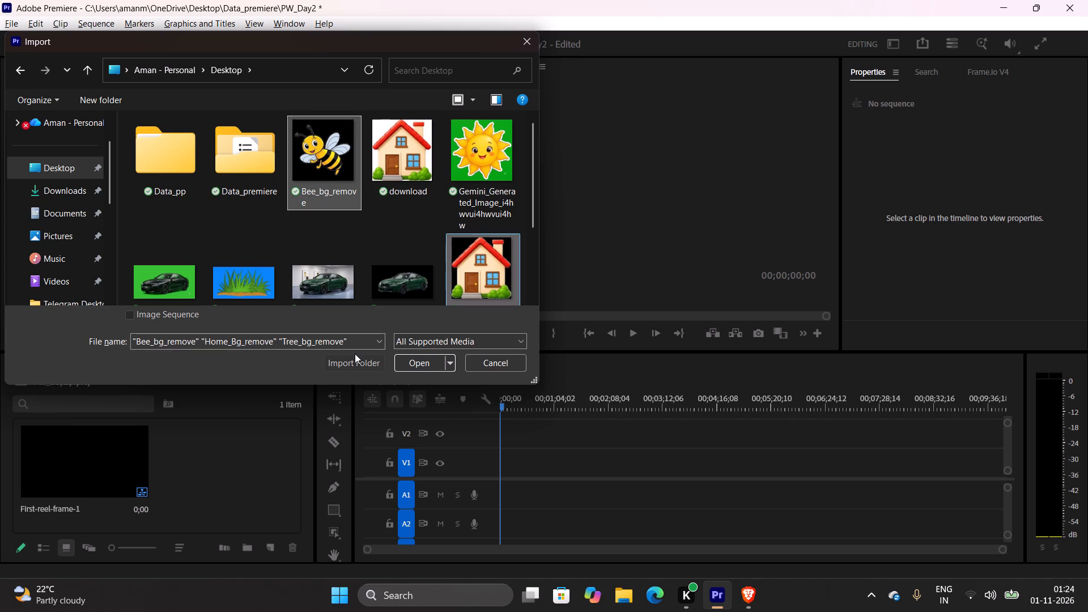
scroll(389, 304, "down", 5)
left_click(419, 365)
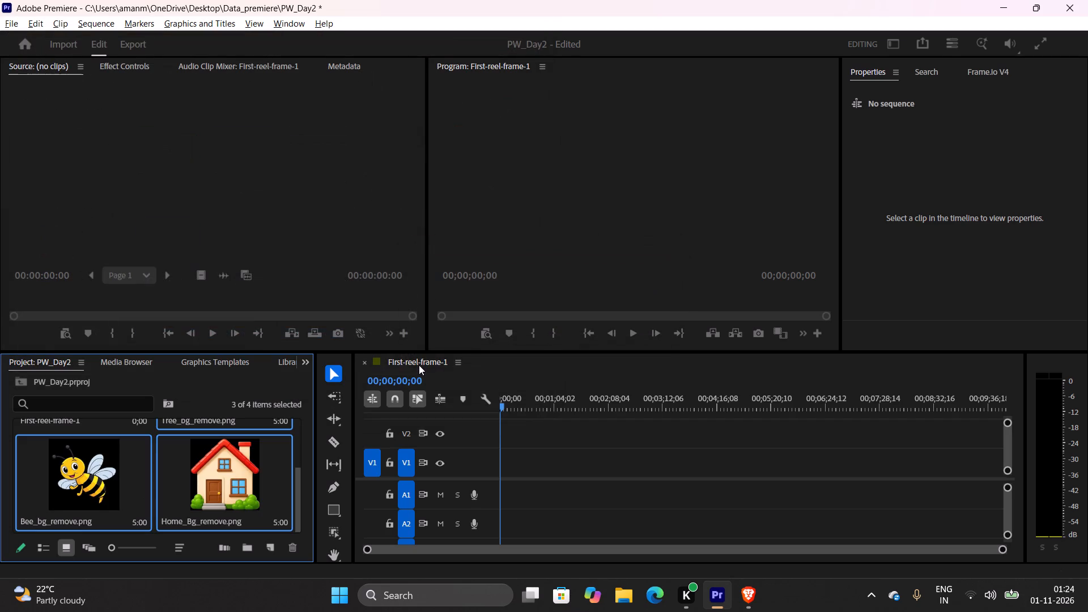
Switch back to the lesson video and resume playback.
key("alt+Tab")
key("space")
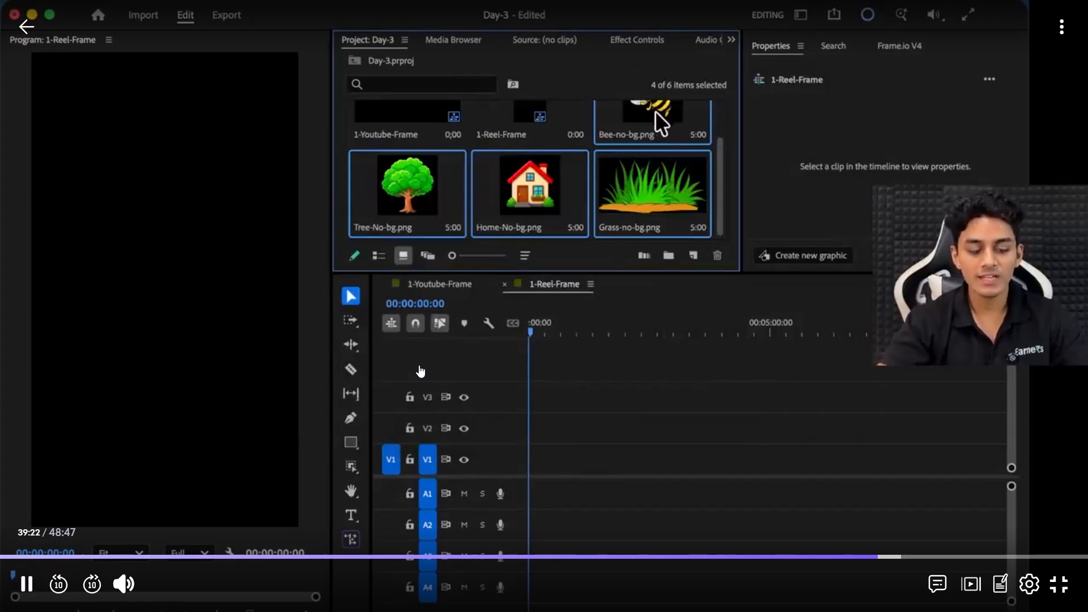
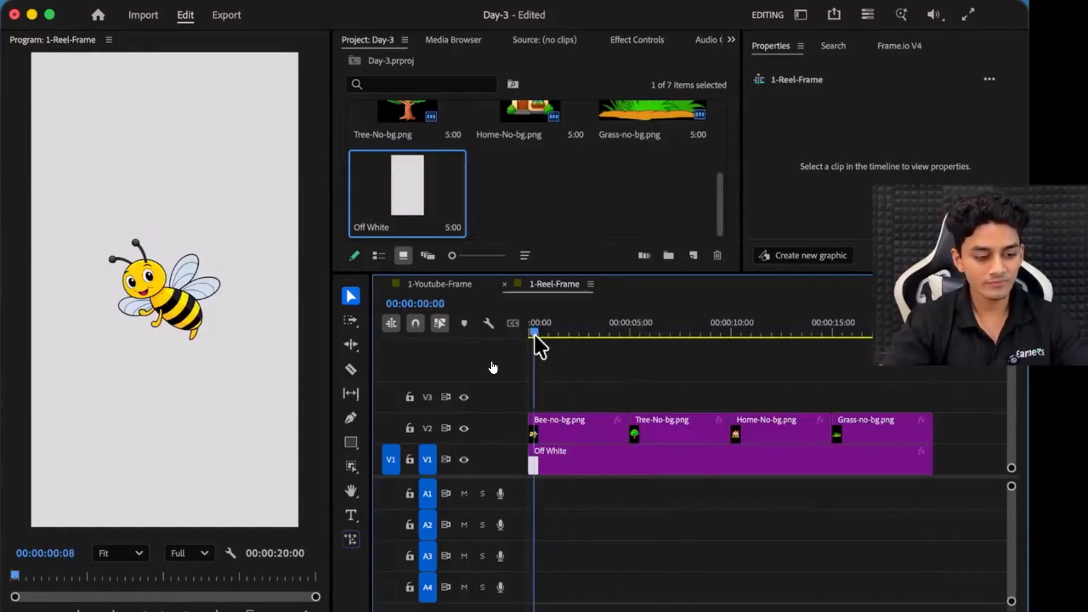
Pause the lesson video at the example reel timeline and switch back to Premiere.
left_click(461, 259)
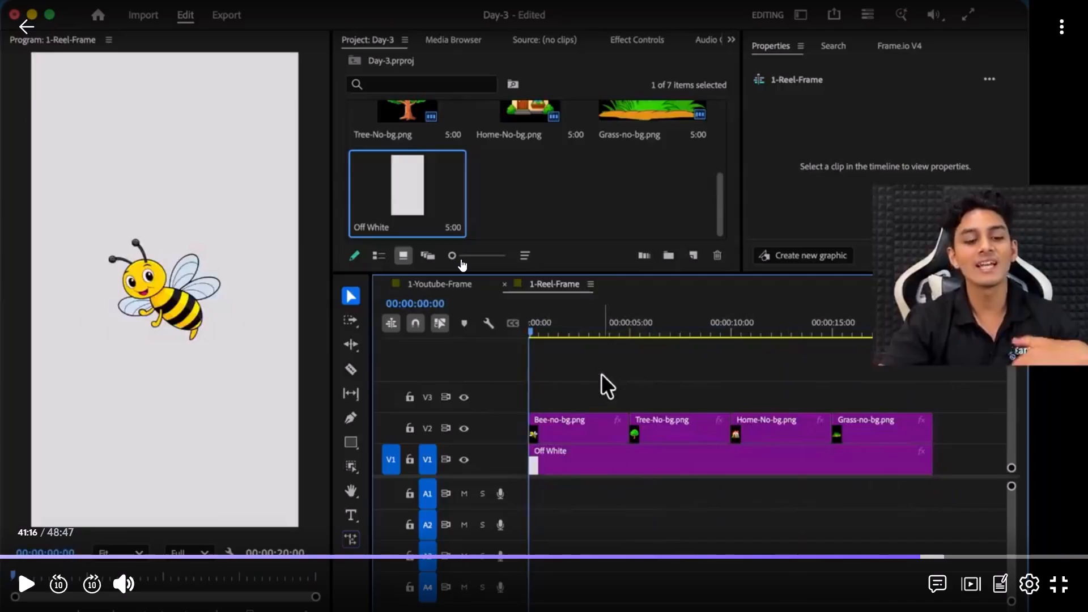
key("alt+Tab")
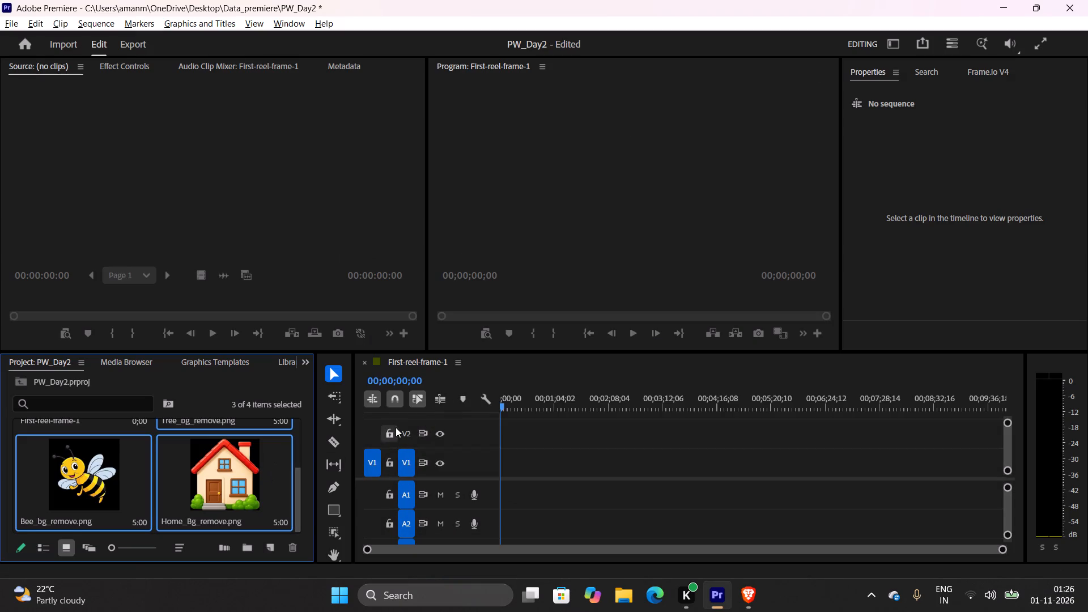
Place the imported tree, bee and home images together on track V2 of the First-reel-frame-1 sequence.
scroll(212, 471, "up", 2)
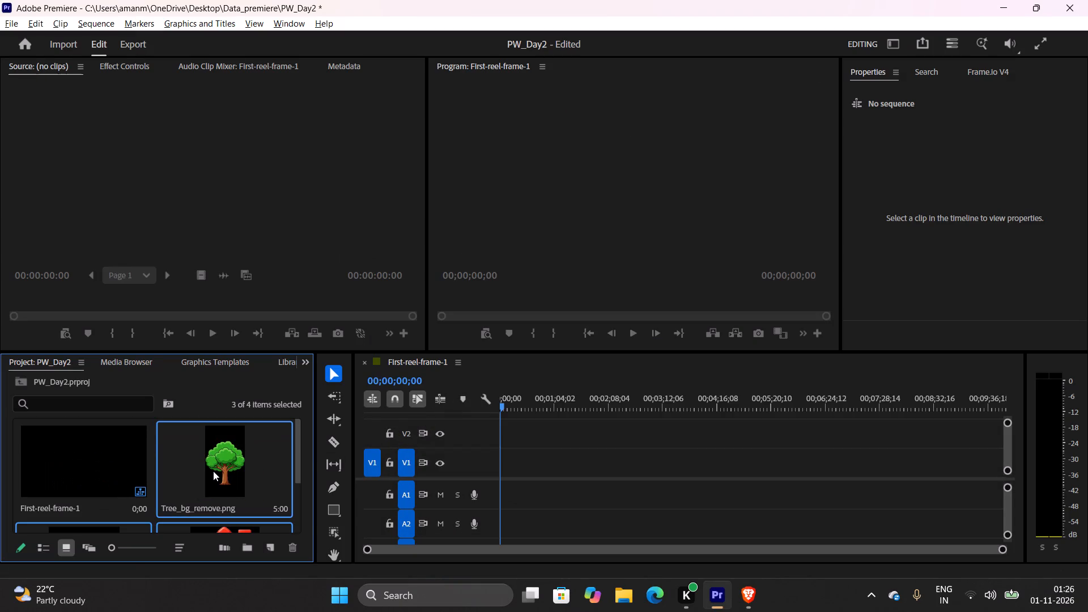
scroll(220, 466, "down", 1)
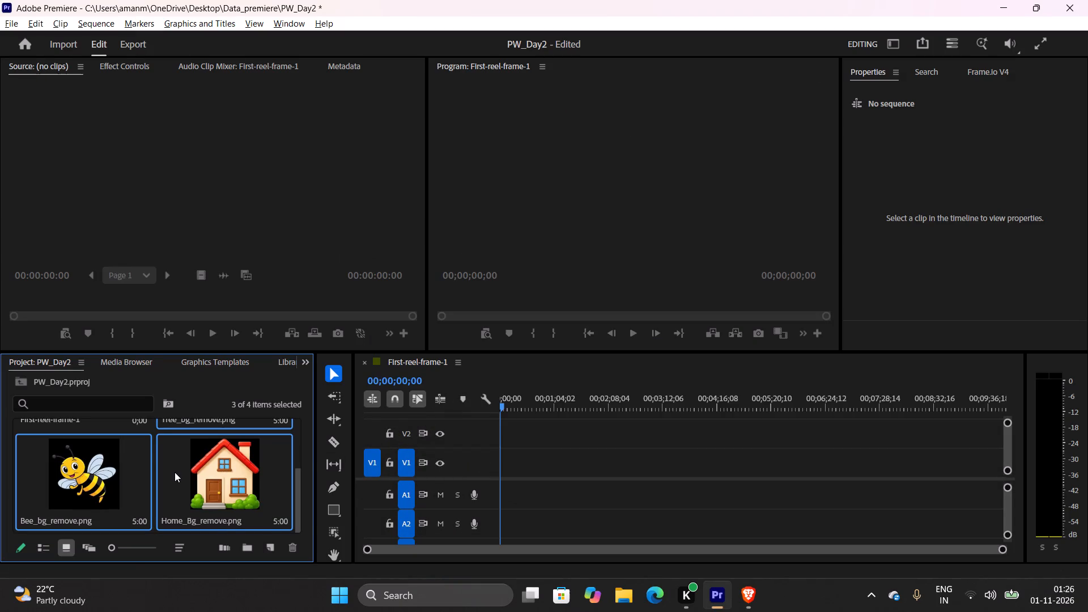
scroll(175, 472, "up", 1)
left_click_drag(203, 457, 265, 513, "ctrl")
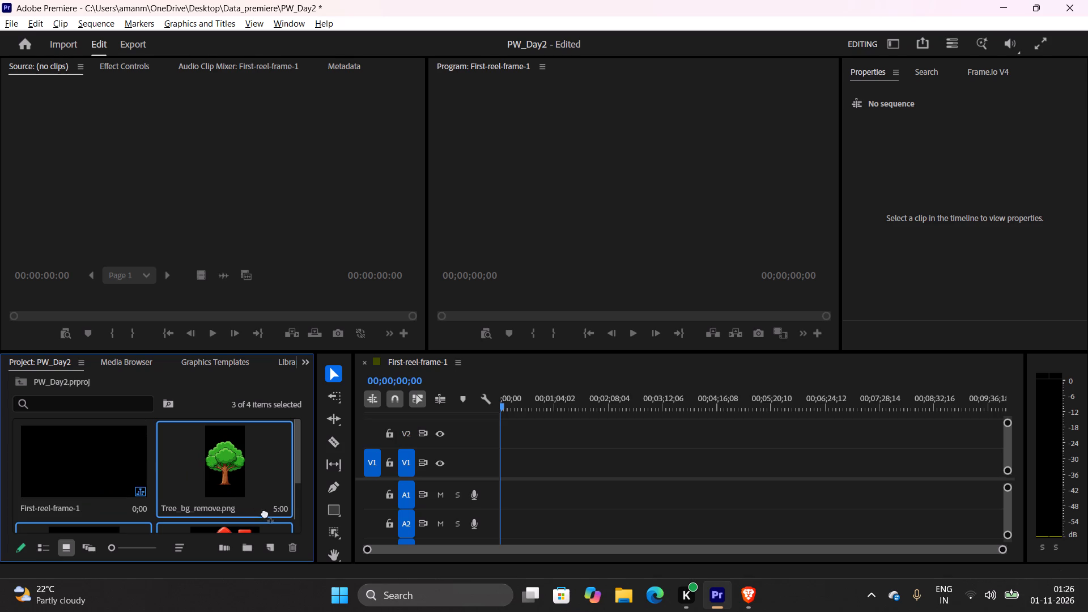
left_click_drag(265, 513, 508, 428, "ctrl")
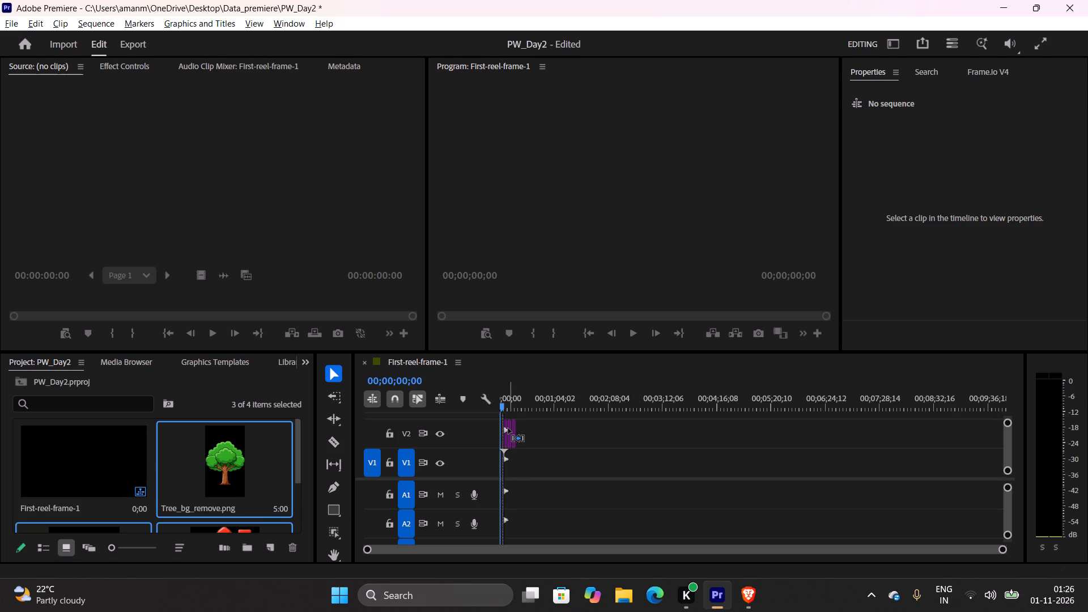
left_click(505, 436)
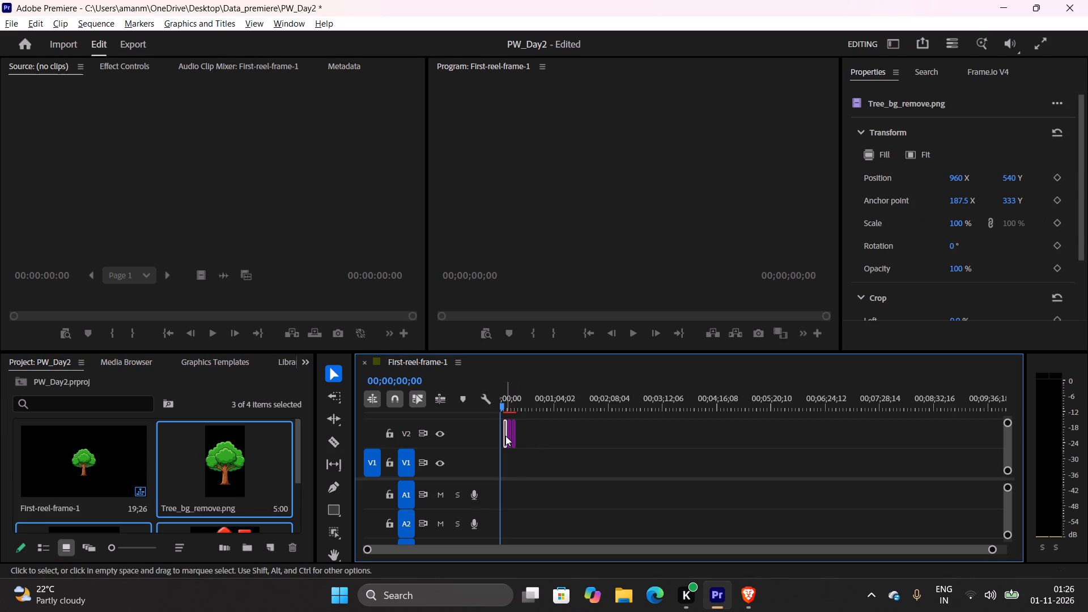
Check the placed clips on V2 one by one and try to play the sequence in the Program monitor.
scroll(229, 439, "down", 4)
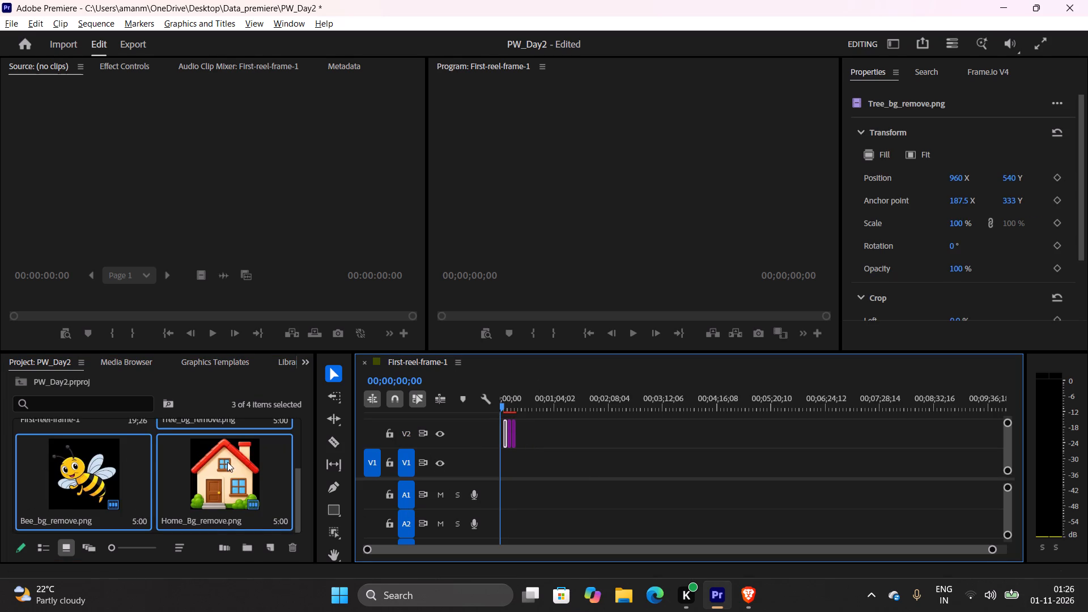
scroll(227, 462, "down", 1)
scroll(220, 470, "up", 7)
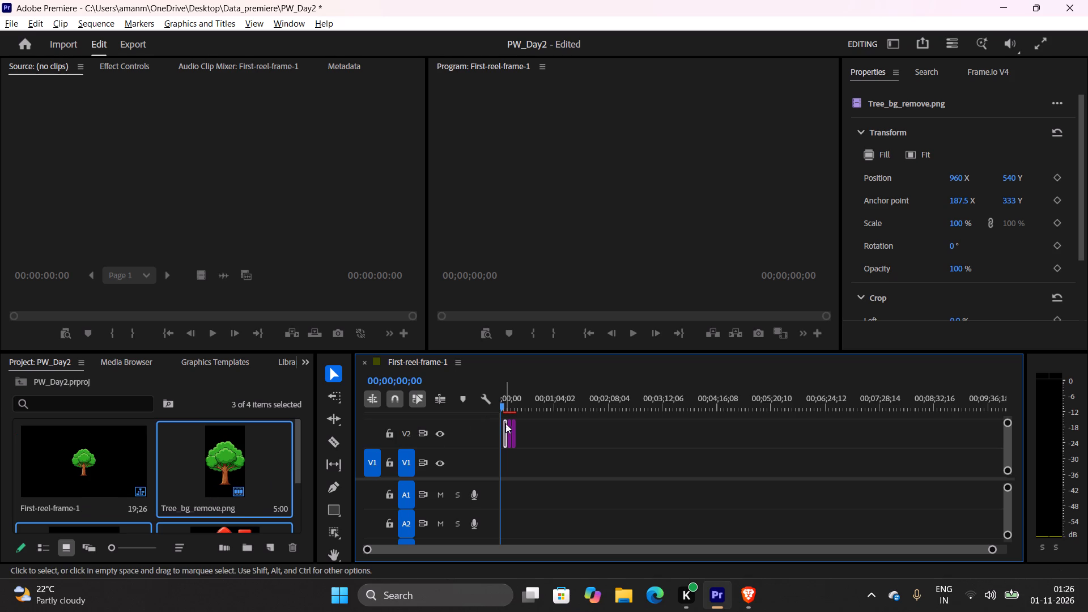
left_click(509, 429)
left_click(513, 431)
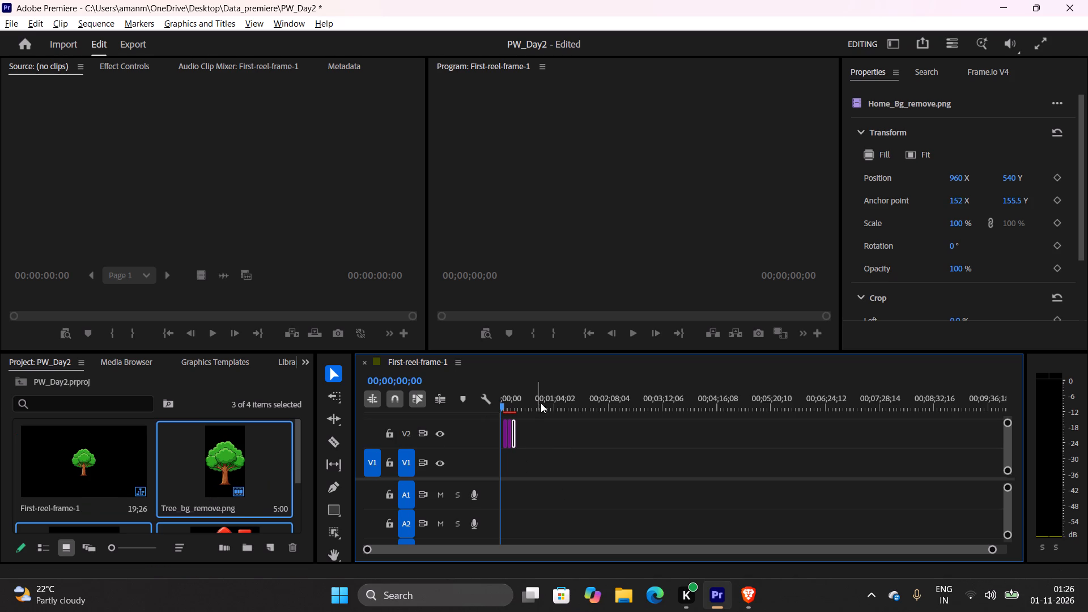
left_click(632, 334)
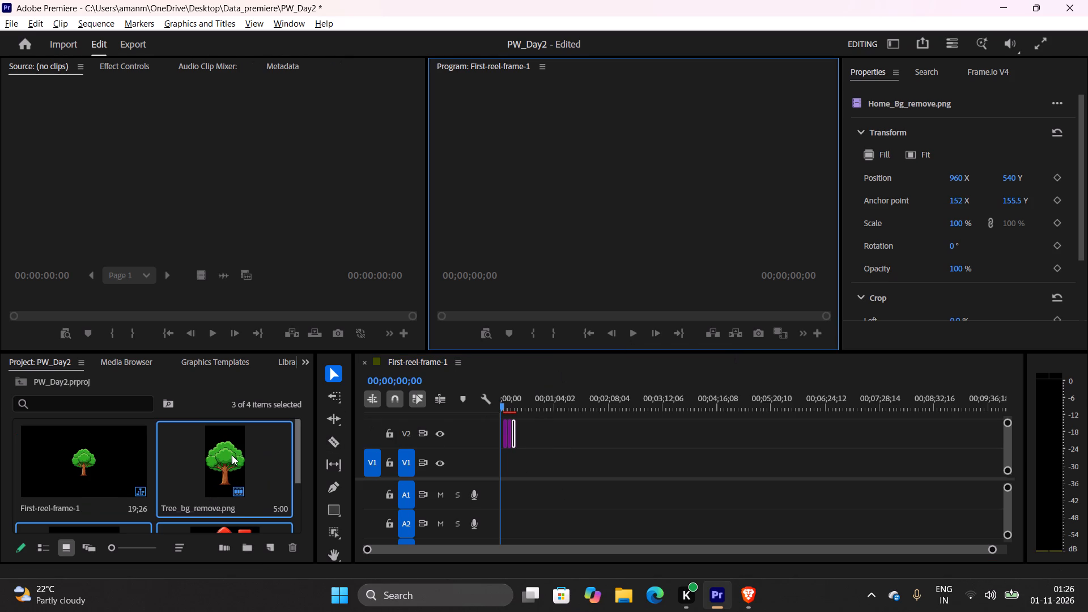
left_click(516, 429)
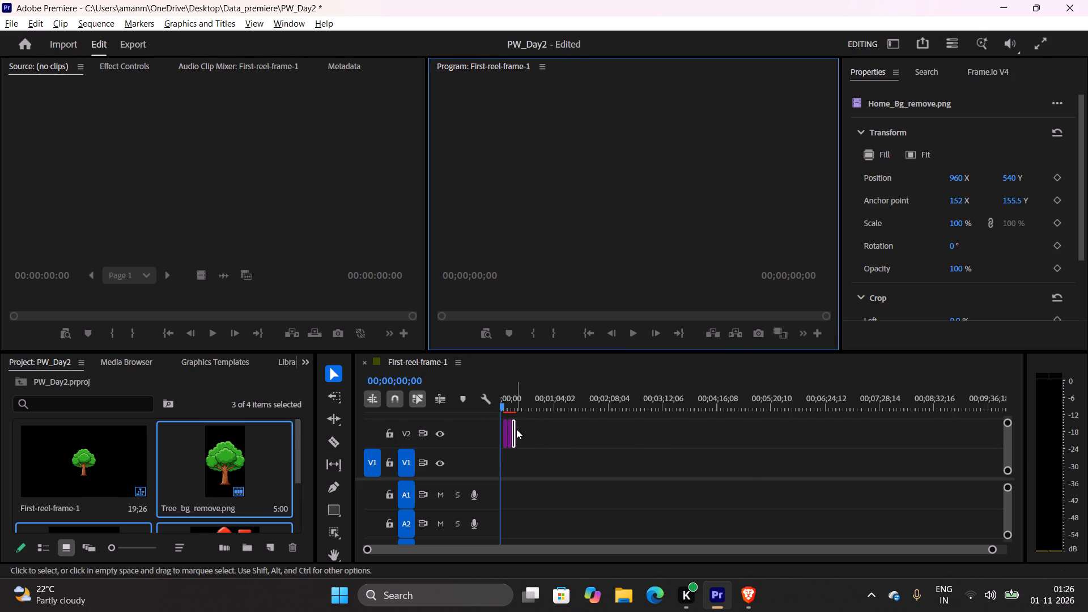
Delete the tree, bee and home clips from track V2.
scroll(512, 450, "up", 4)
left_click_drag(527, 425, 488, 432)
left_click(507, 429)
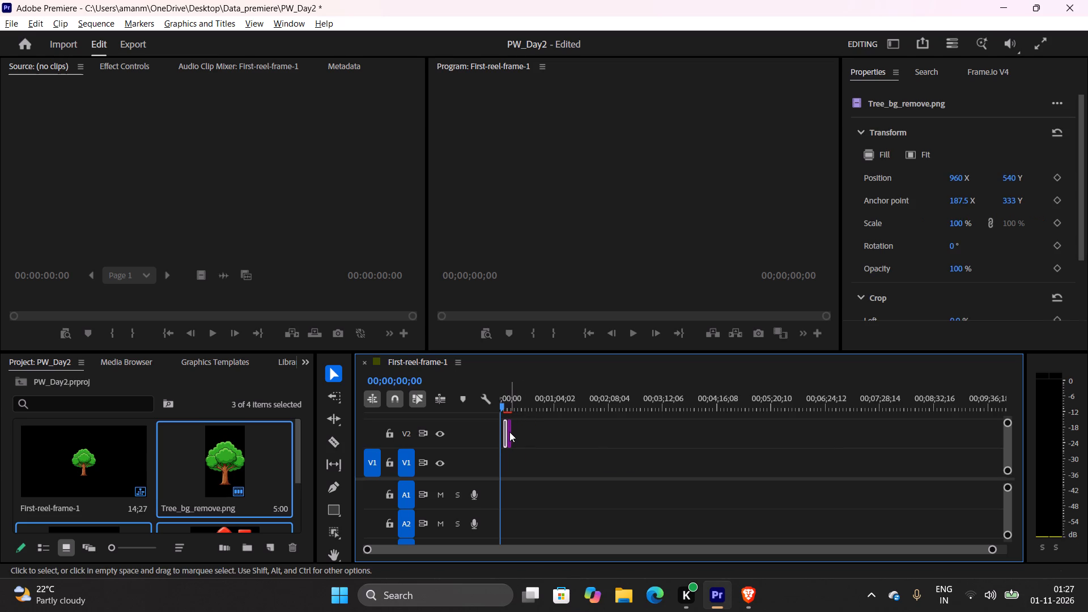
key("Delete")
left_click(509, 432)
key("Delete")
Place the tree, bee and home images back to back on track V2, starting at 00;00;00;00.
scroll(269, 447, "down", 6)
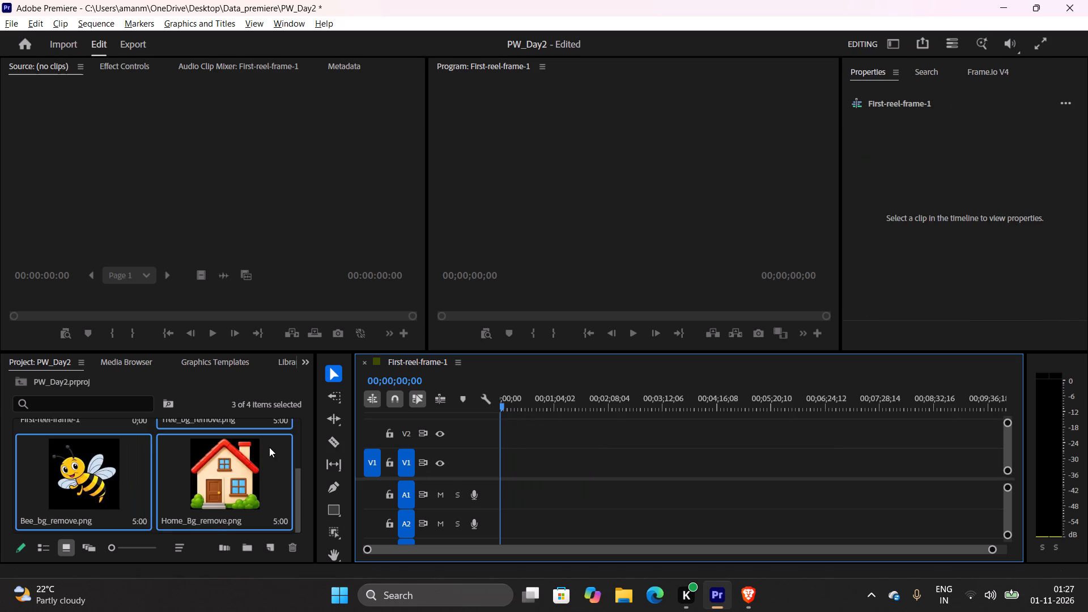
scroll(269, 447, "up", 1)
scroll(269, 447, "down", 2)
scroll(265, 483, "up", 1)
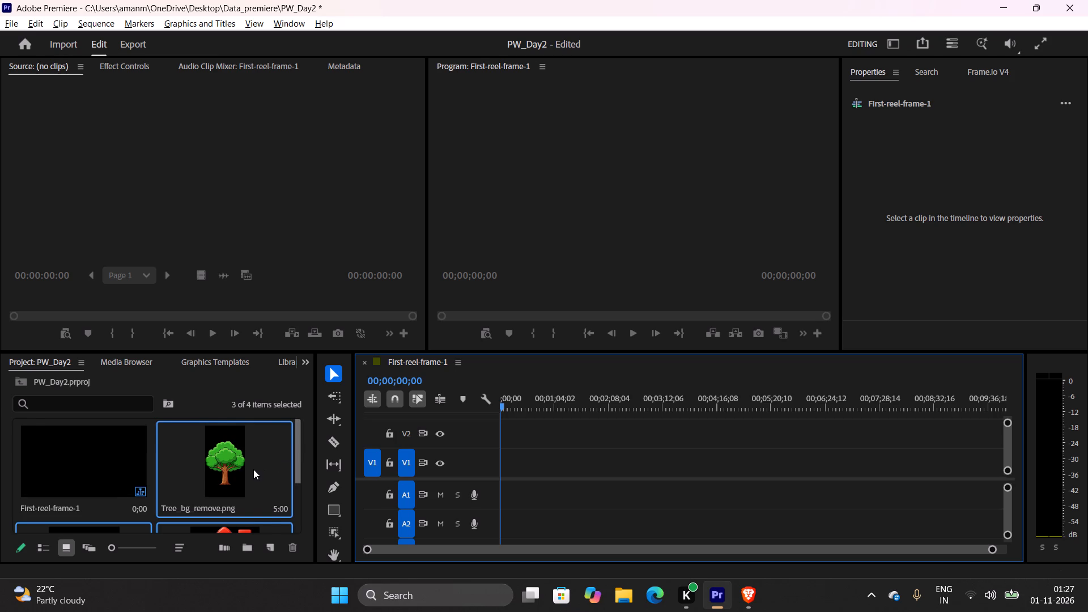
scroll(253, 469, "down", 1, "ctrl")
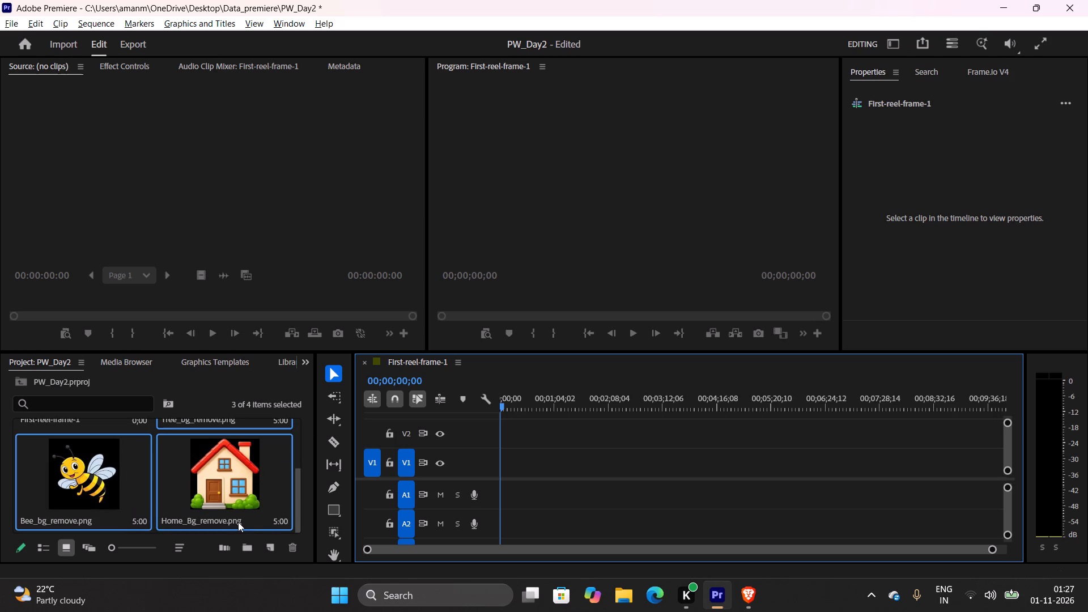
scroll(276, 496, "up", 1)
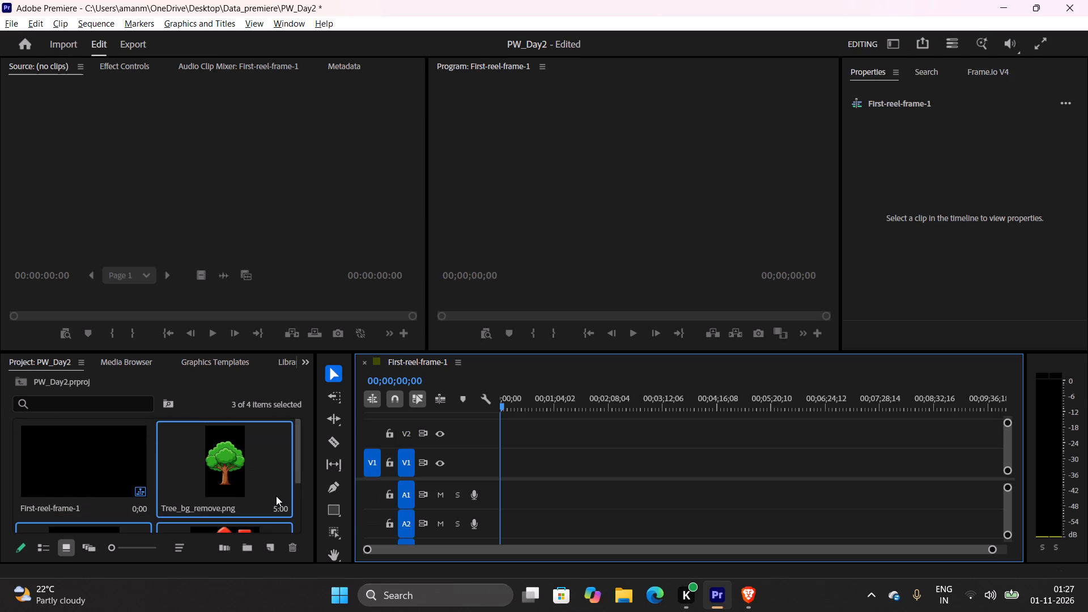
key("alt+Tab")
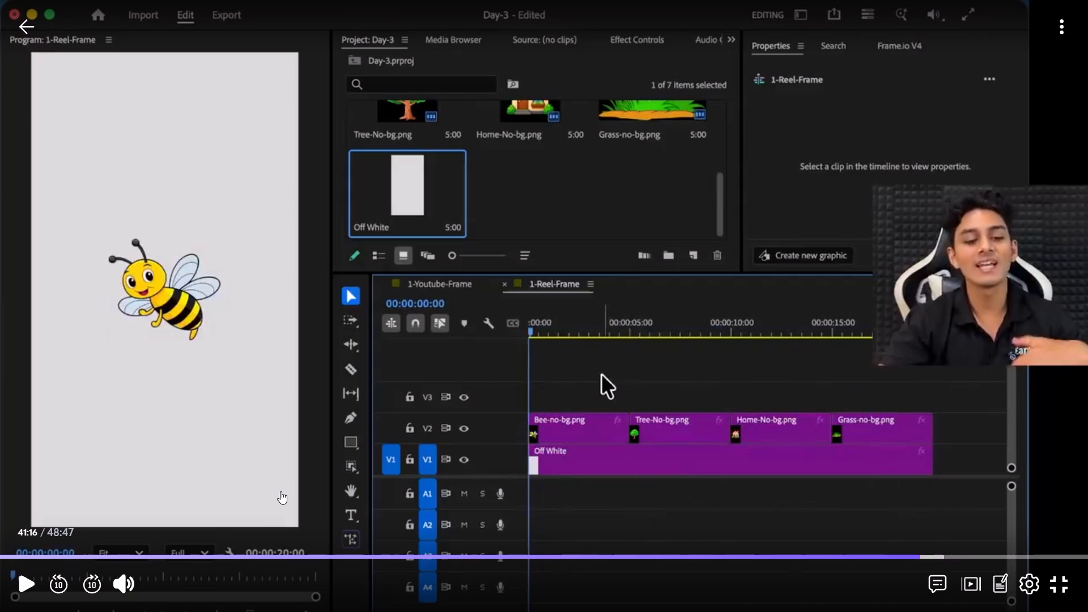
key("alt+Tab")
left_click_drag(228, 456, 489, 427)
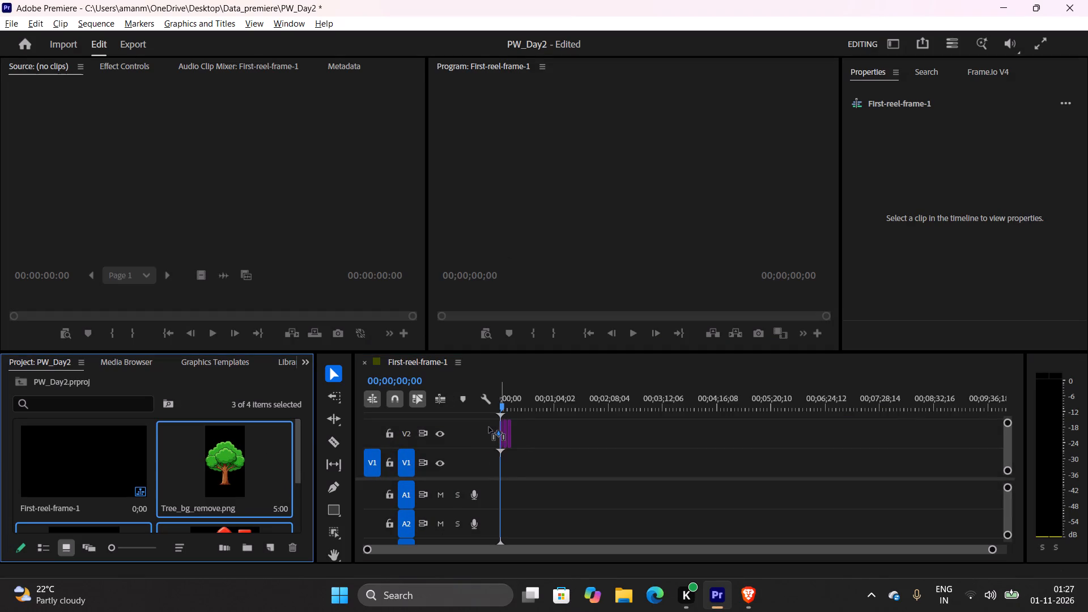
left_click_drag(489, 427, 499, 430)
Try to preview the clips by playing the sequence and scrubbing the playhead to about 00;00;04;16.
left_click_drag(529, 443, 505, 432)
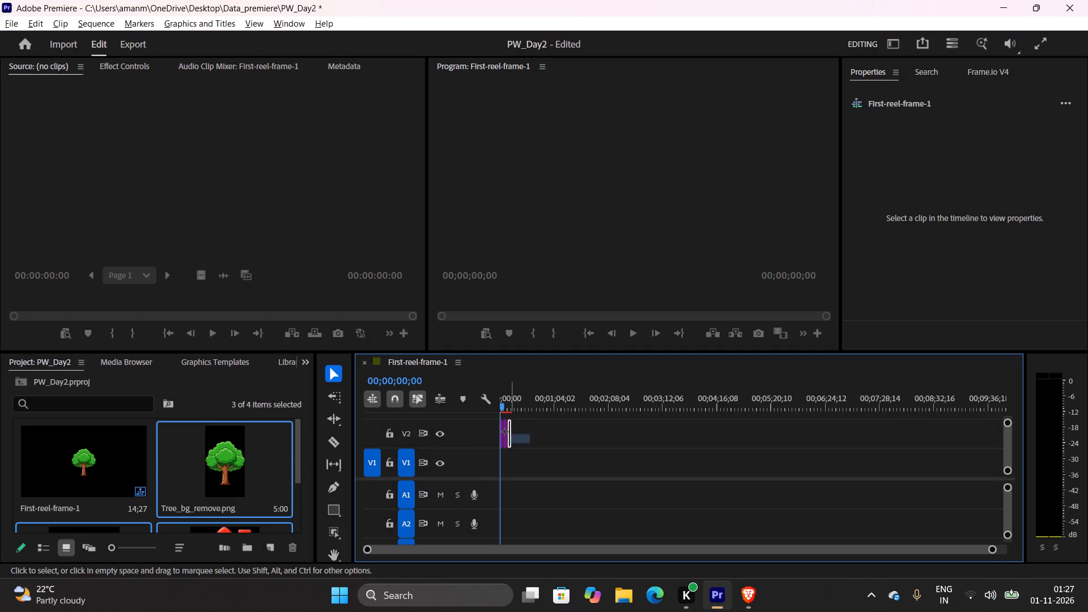
left_click_drag(505, 432, 504, 431)
left_click_drag(985, 552, 965, 551)
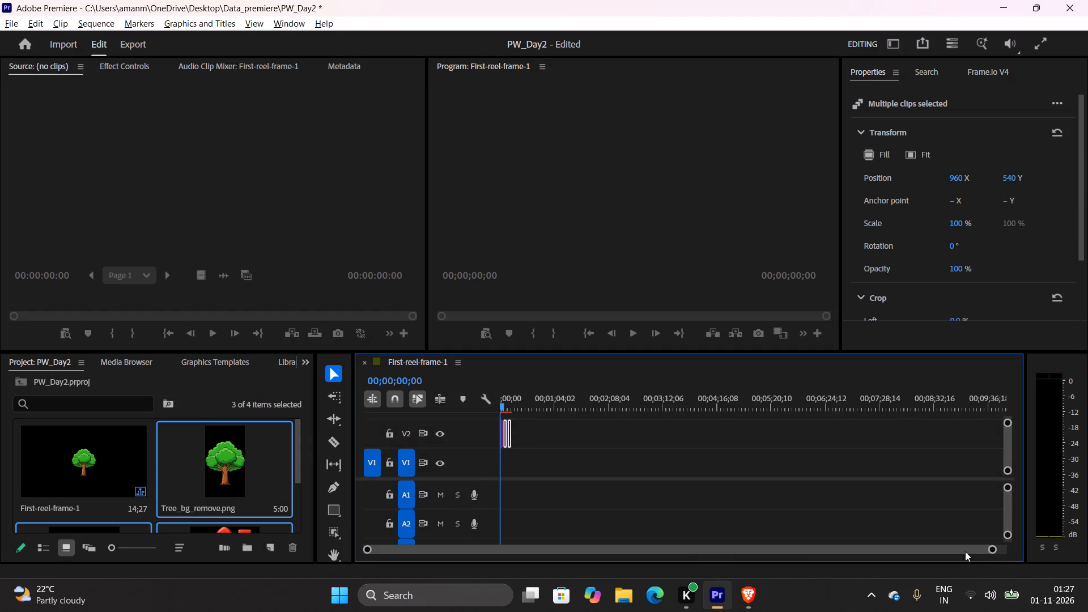
left_click_drag(965, 551, 651, 565)
left_click_drag(996, 551, 466, 564)
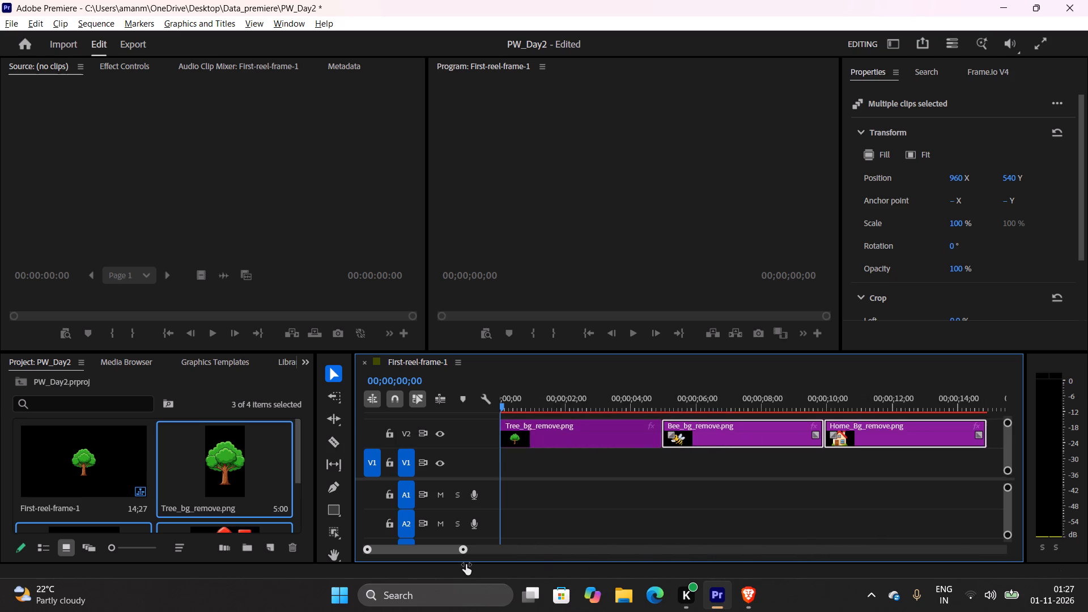
left_click_drag(466, 564, 489, 556)
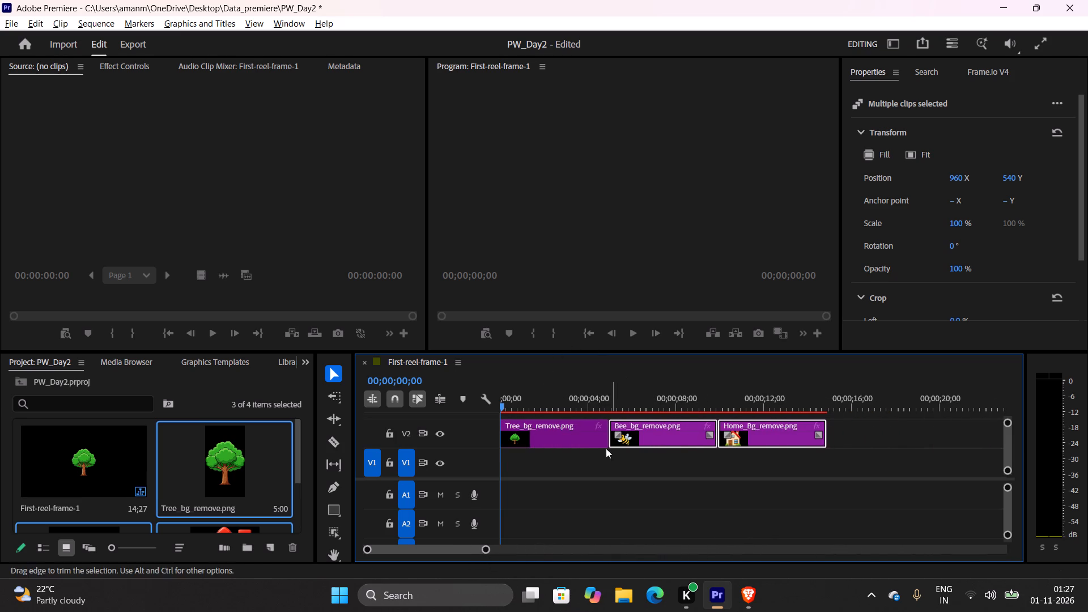
left_click(634, 330)
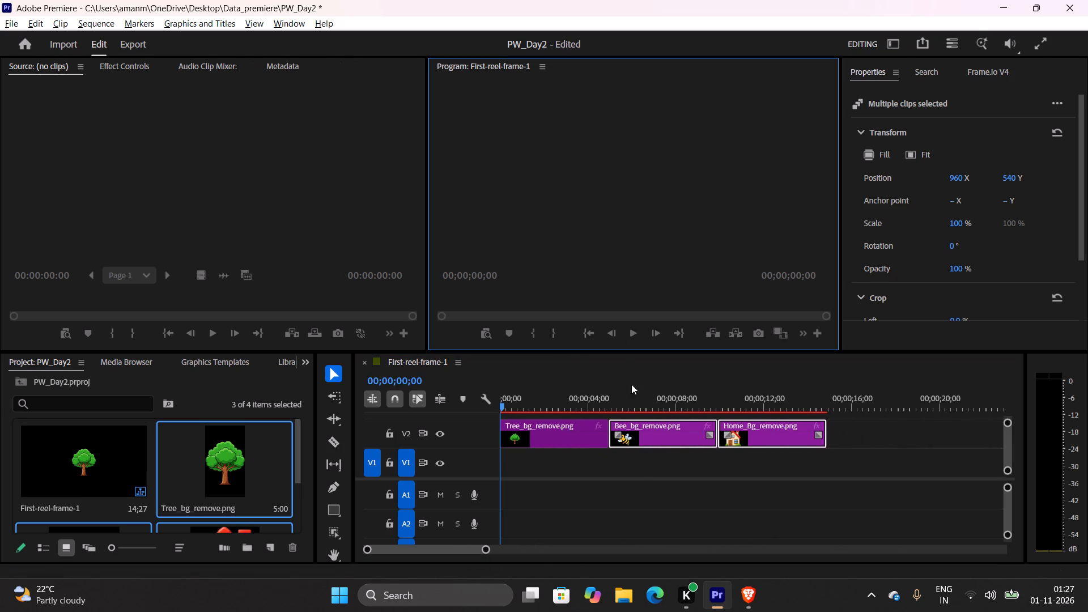
left_click(636, 466)
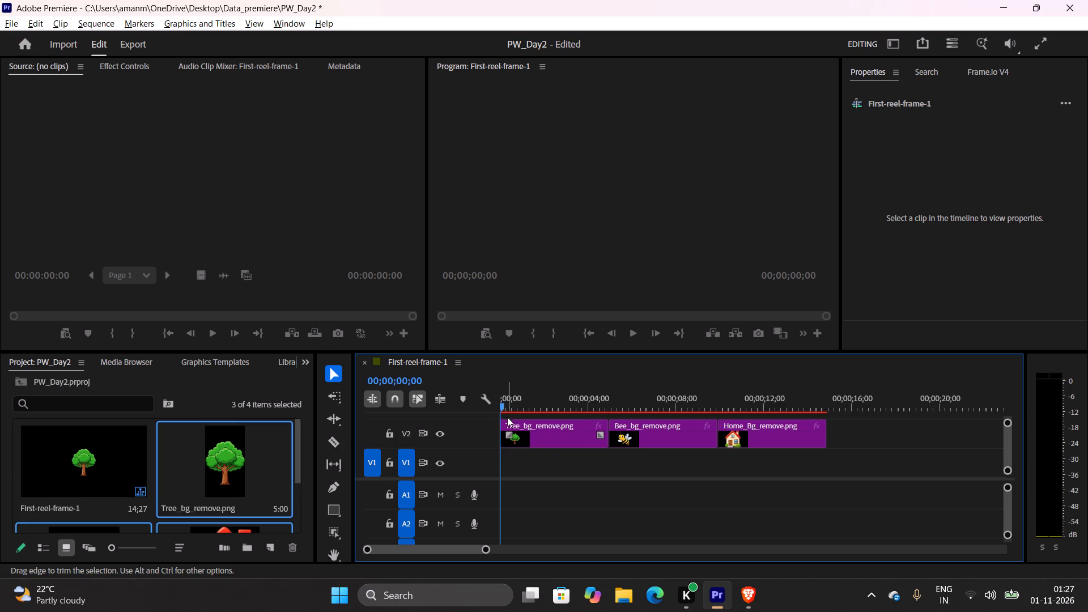
left_click_drag(500, 409, 635, 409)
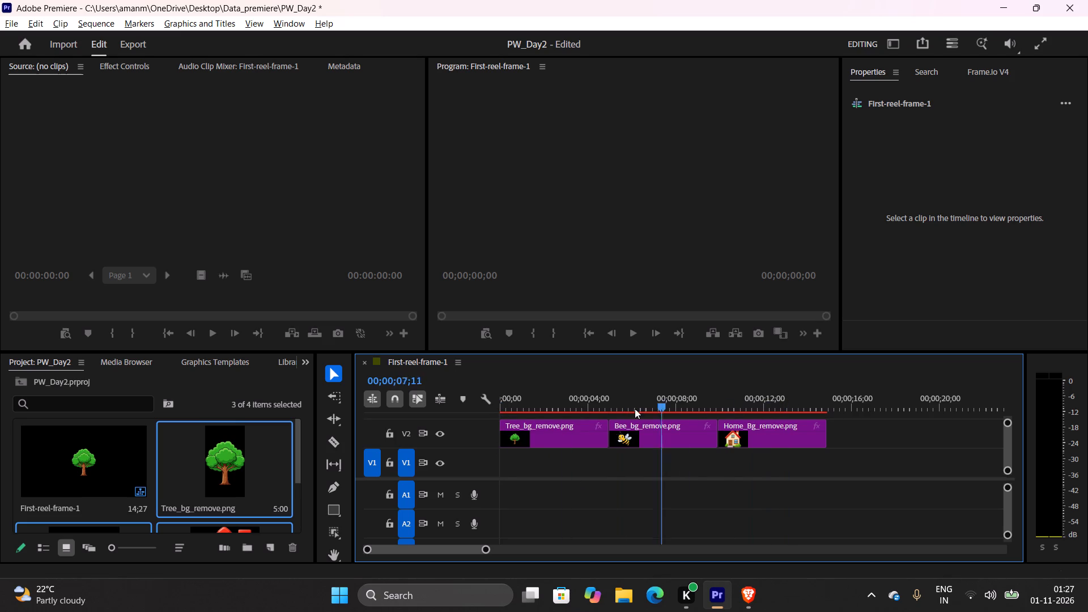
left_click_drag(635, 409, 601, 412)
key("Escape")
Select the Home_Bg_remove image in the project and try playing the sequence again.
triple_click(221, 387)
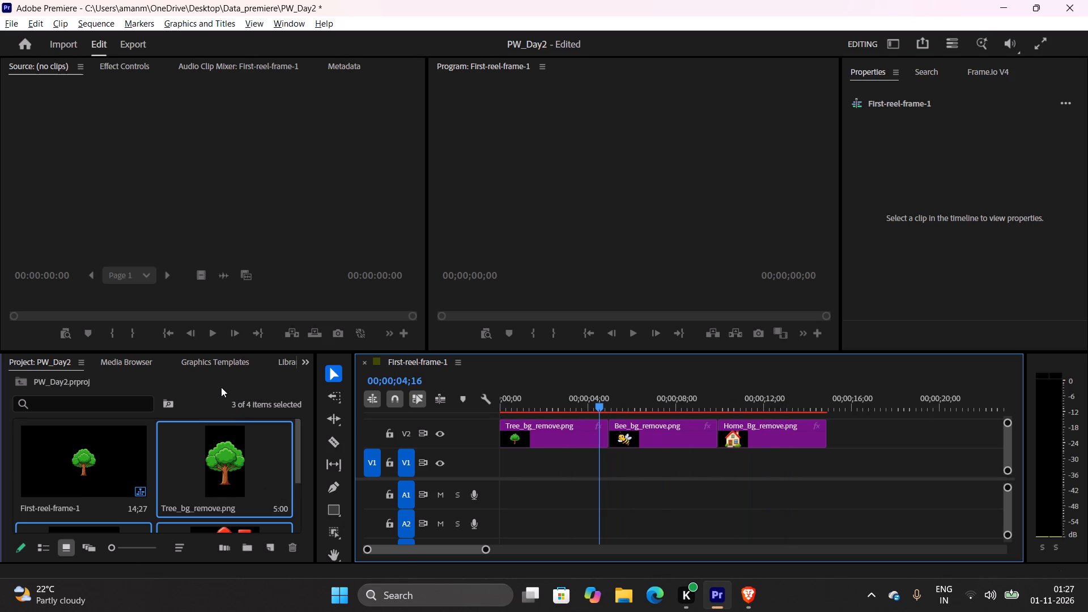
scroll(300, 468, "down", 7)
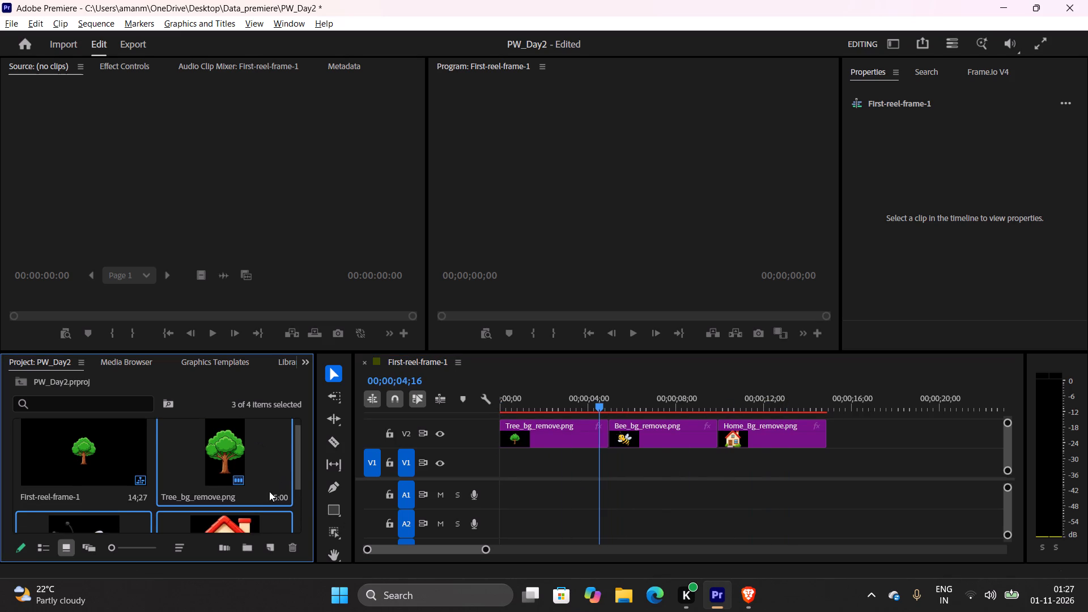
left_click(269, 491)
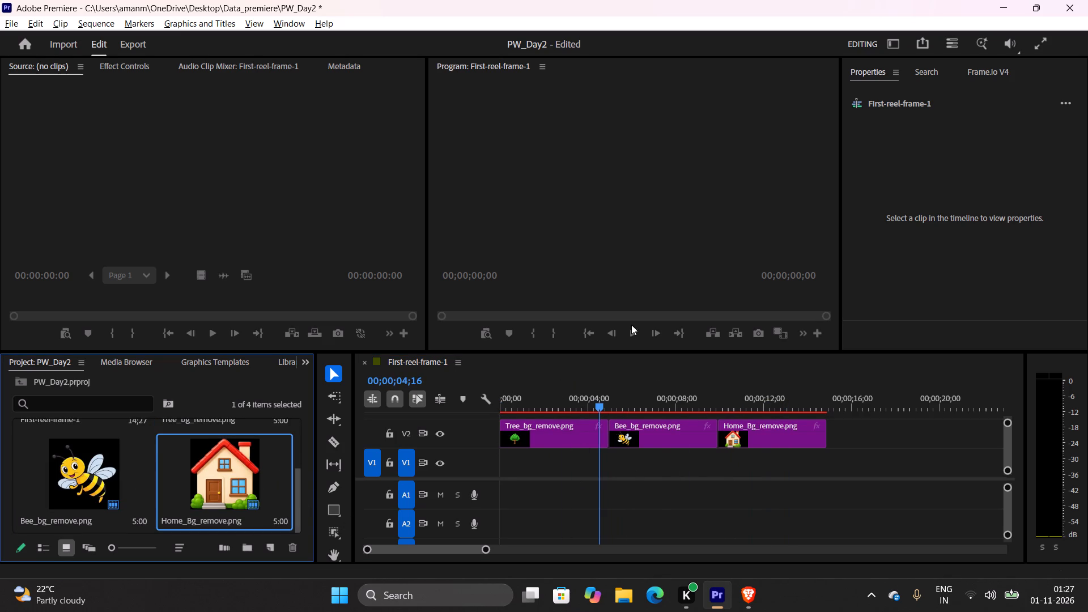
left_click(631, 325)
left_click(631, 337)
key("alt+Tab")
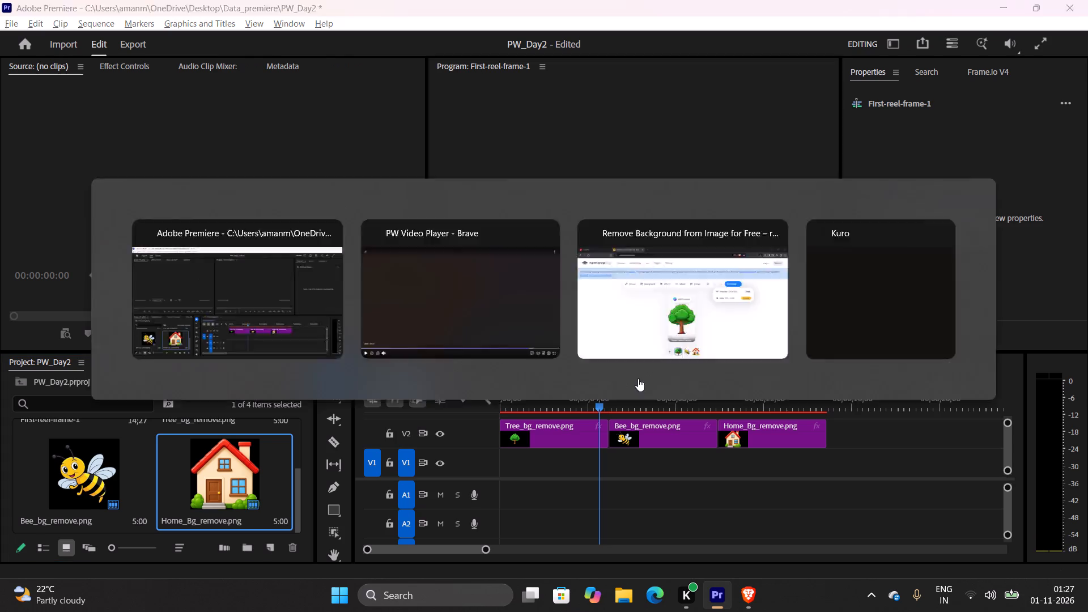
key("alt+Tab")
Check the Program monitor while selecting the home, bee and tree clips on track V2 in turn.
left_click(630, 96)
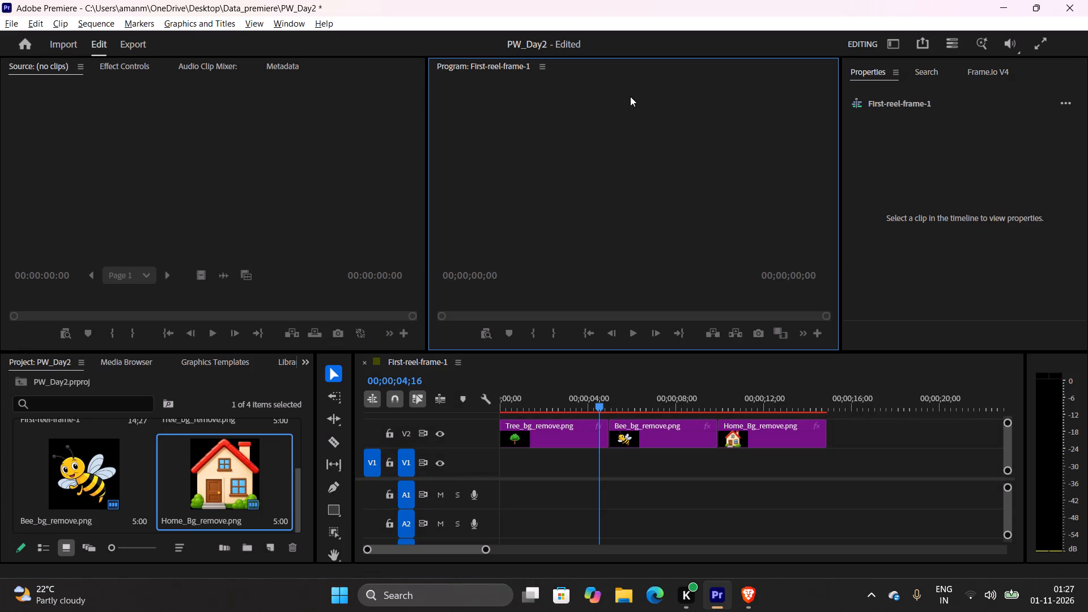
left_click(329, 159)
left_click(646, 164)
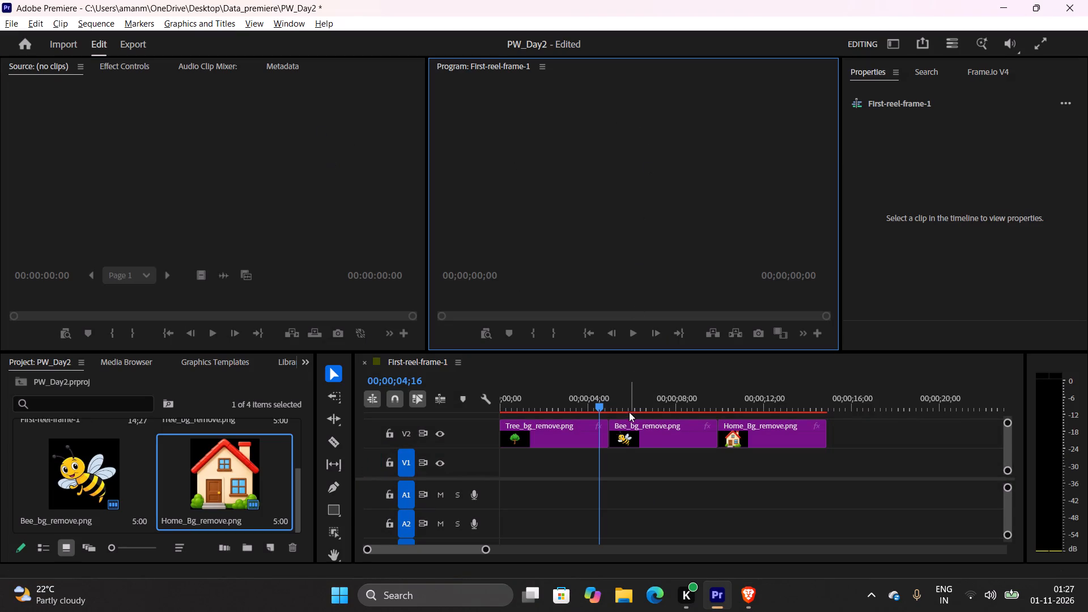
scroll(755, 466, "up", 1)
scroll(755, 466, "down", 1)
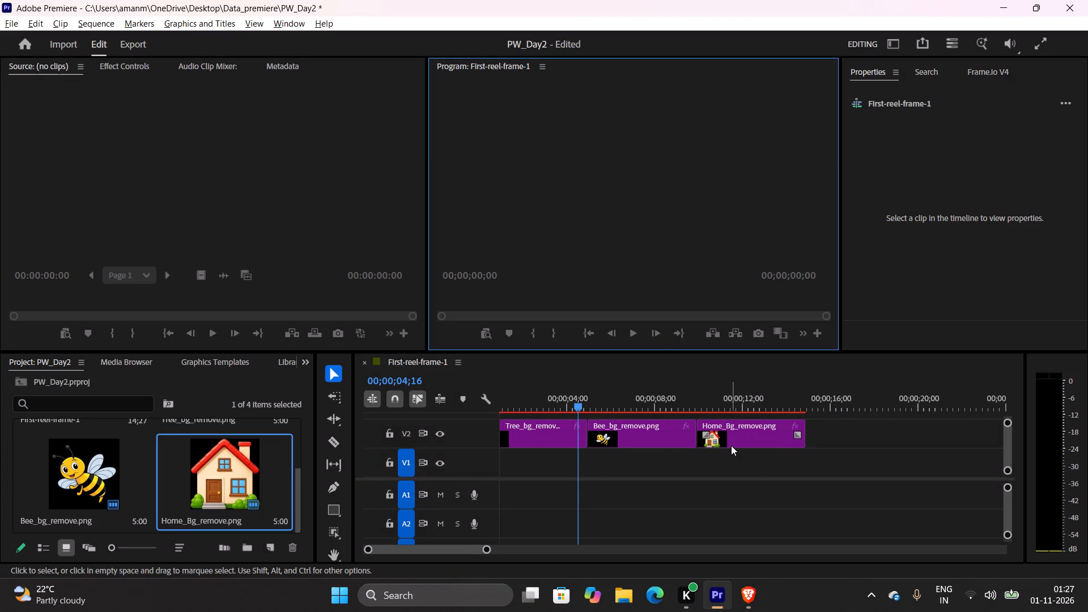
left_click(734, 440)
left_click(660, 443)
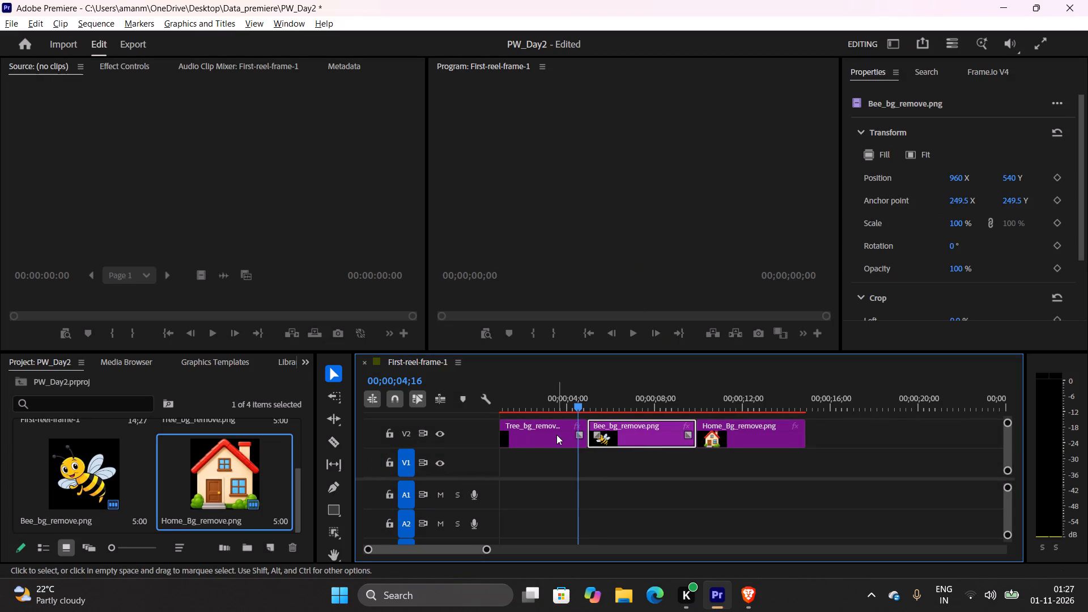
left_click(556, 435)
left_click(609, 334)
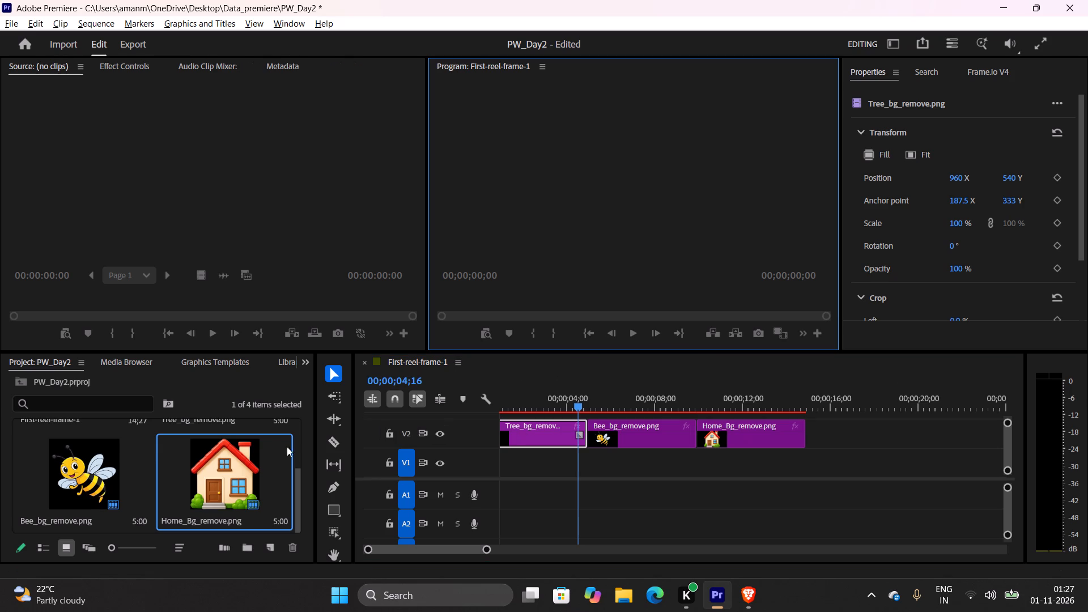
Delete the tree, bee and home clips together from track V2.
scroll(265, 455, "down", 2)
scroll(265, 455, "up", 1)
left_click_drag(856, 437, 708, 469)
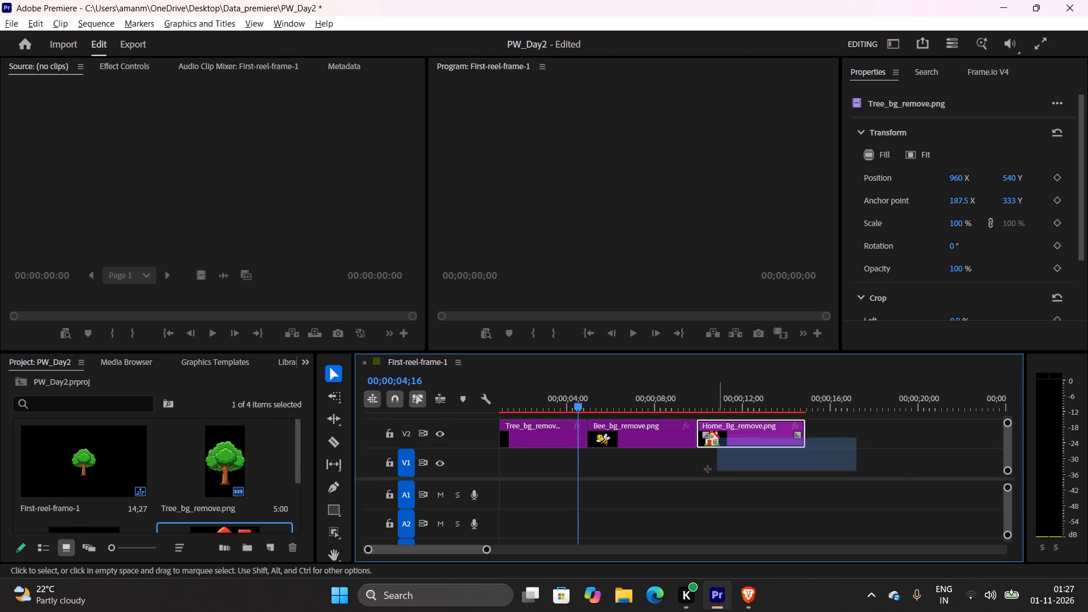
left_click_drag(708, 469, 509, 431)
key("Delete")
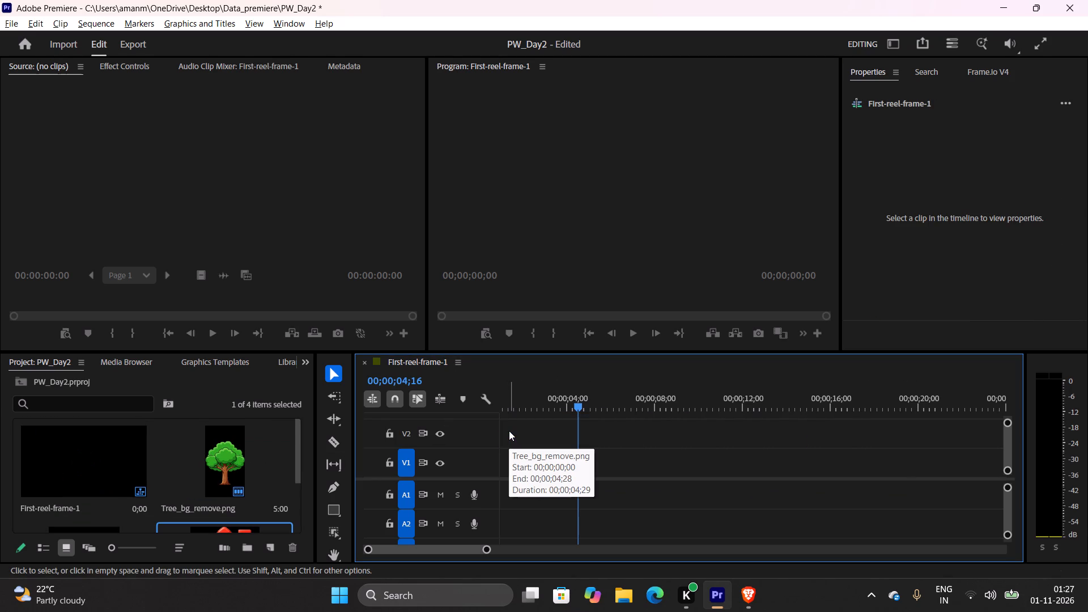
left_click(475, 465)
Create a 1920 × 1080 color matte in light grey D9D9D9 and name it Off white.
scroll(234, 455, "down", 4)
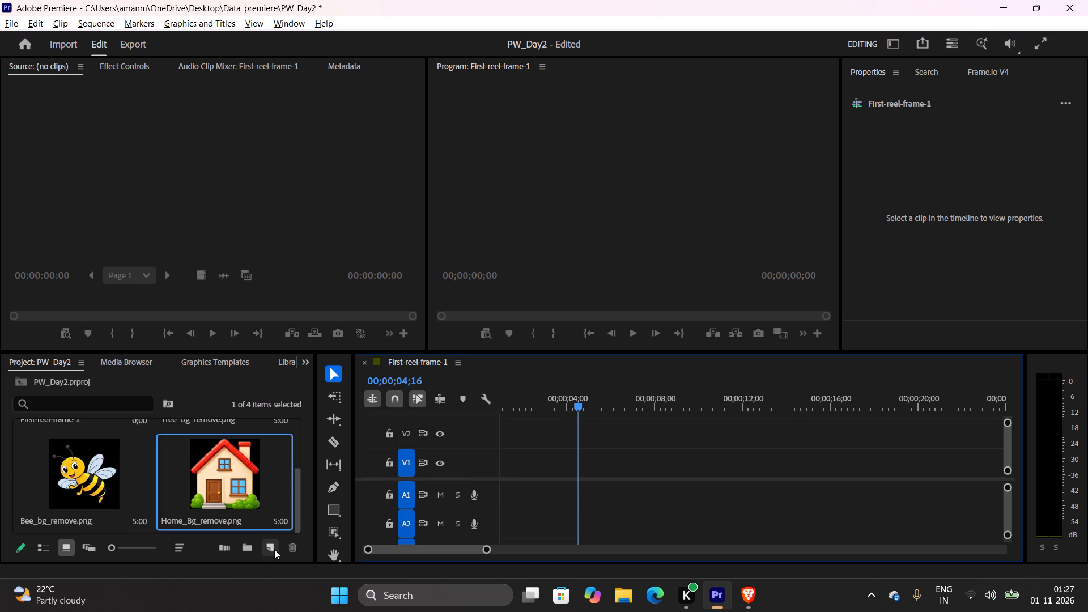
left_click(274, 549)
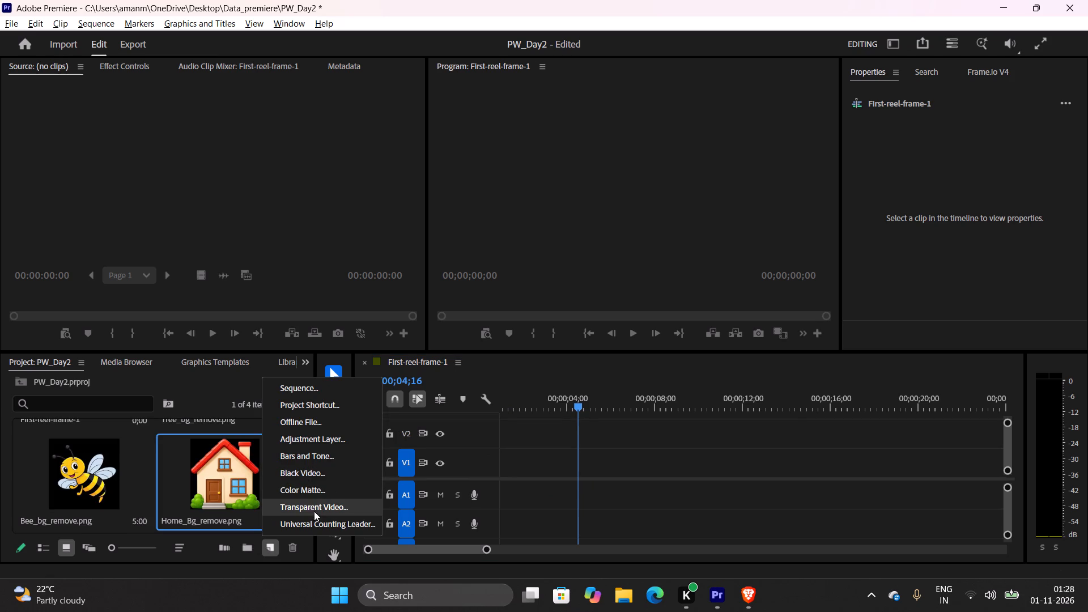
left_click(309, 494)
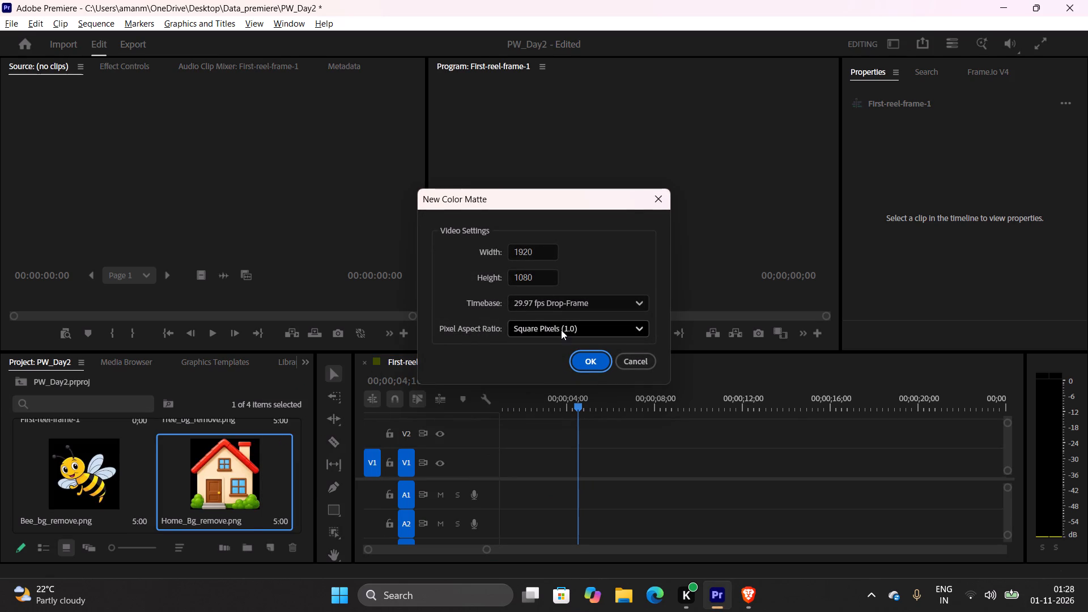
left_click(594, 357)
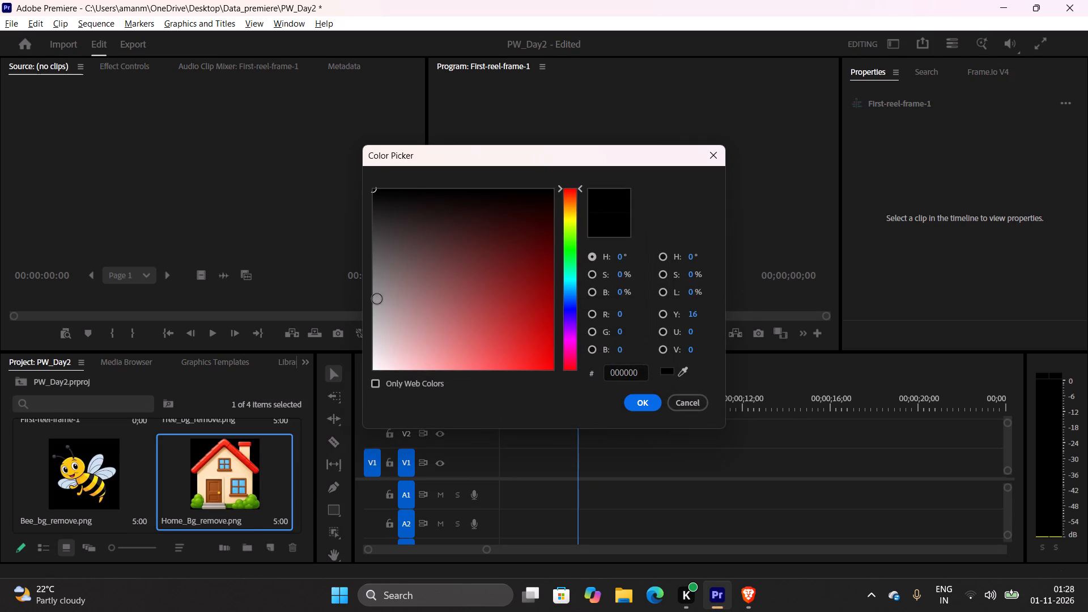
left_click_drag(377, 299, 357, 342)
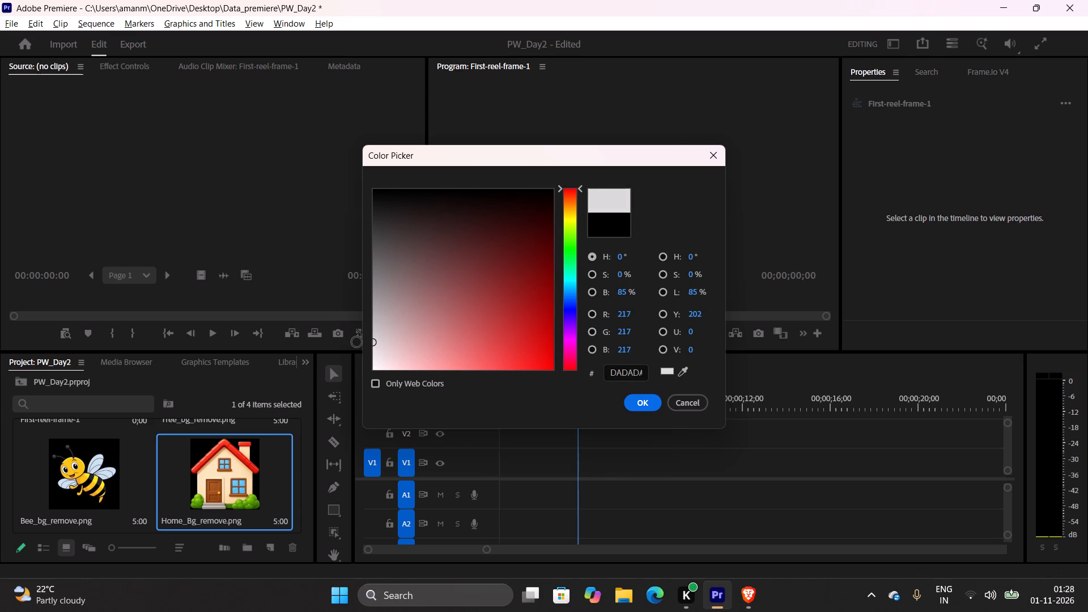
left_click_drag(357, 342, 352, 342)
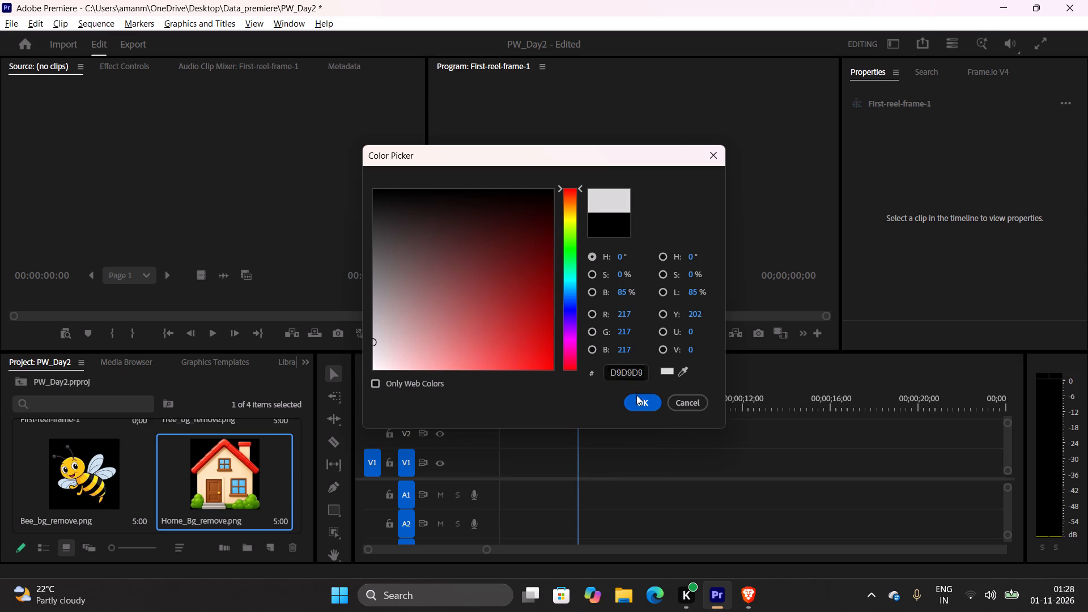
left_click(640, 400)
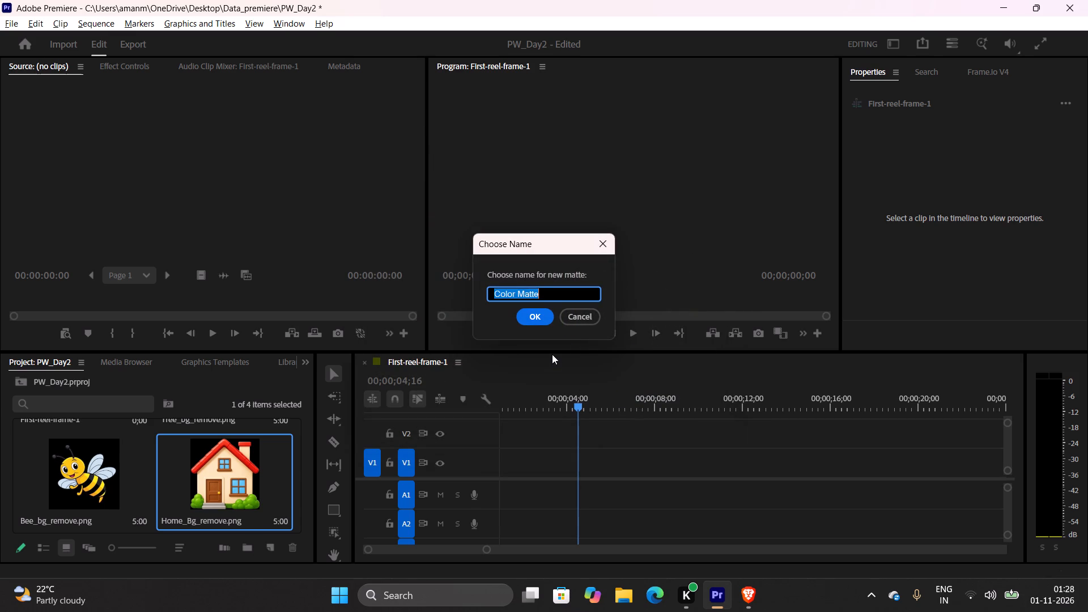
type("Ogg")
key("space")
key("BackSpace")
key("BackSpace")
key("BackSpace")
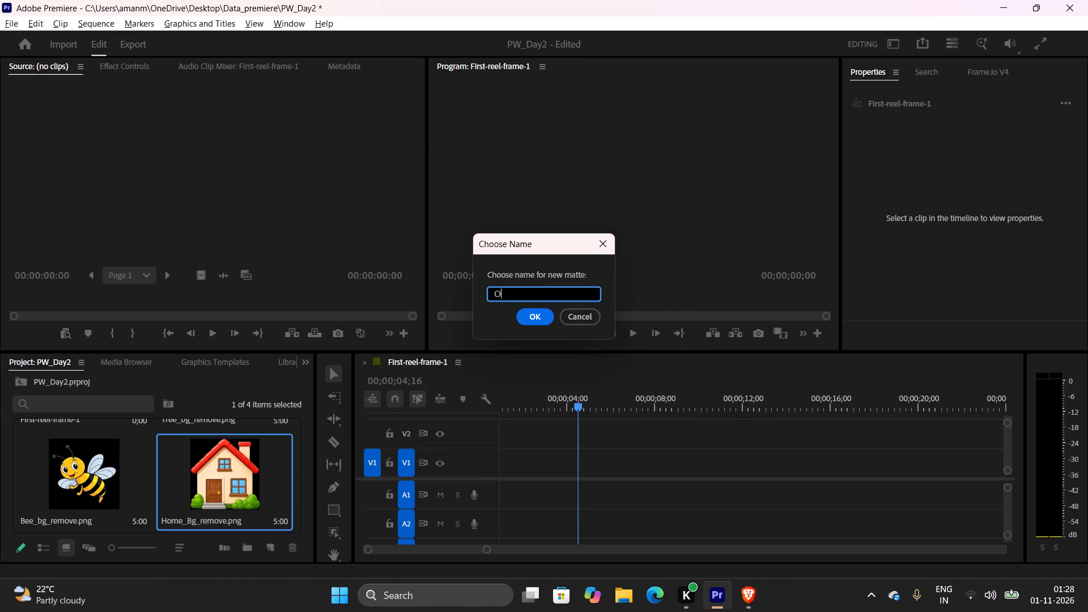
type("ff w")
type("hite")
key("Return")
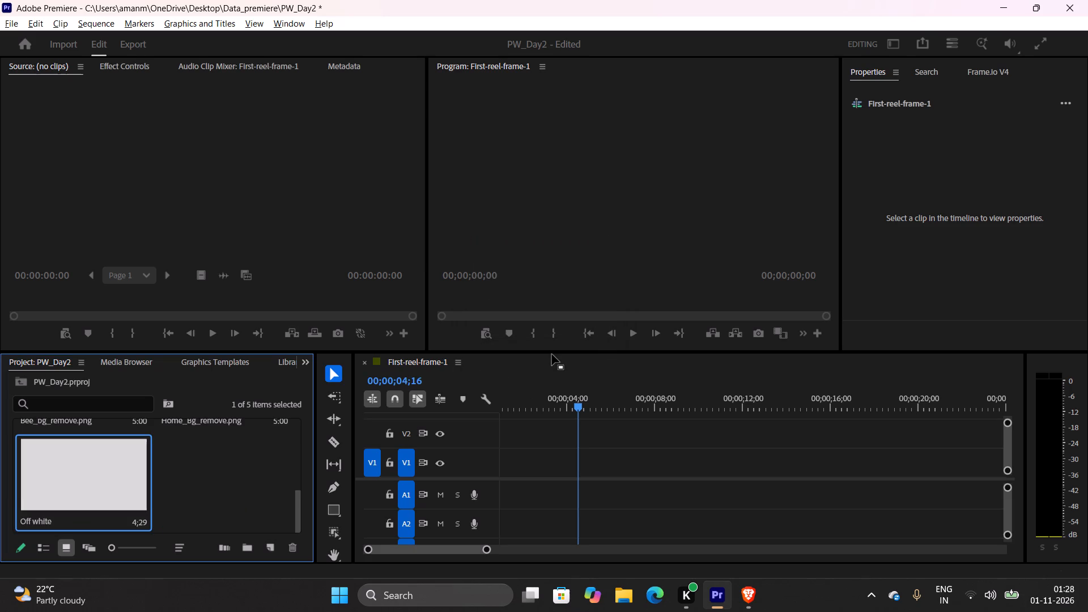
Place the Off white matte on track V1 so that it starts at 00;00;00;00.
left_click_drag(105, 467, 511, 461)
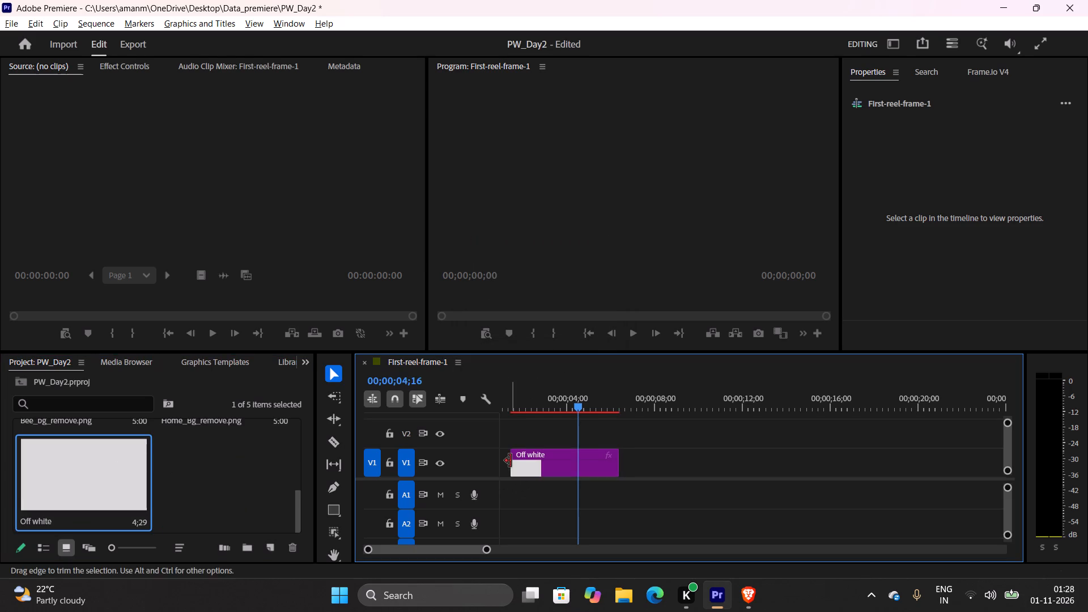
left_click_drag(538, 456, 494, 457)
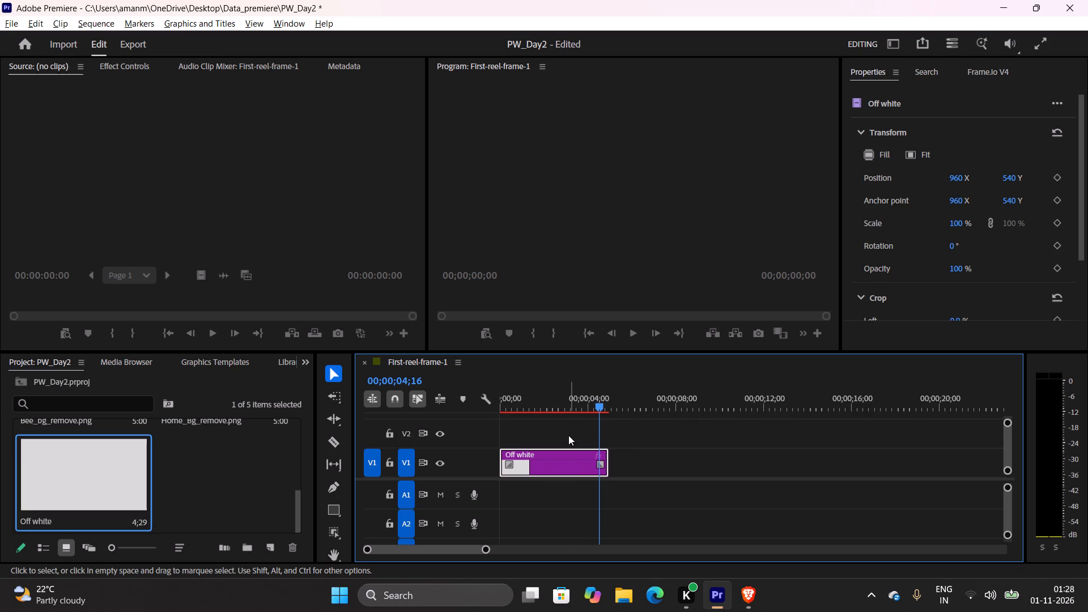
Examine the timeline and Program monitor options for anything that controls the preview.
scroll(563, 426, "up", 4)
scroll(194, 478, "up", 7)
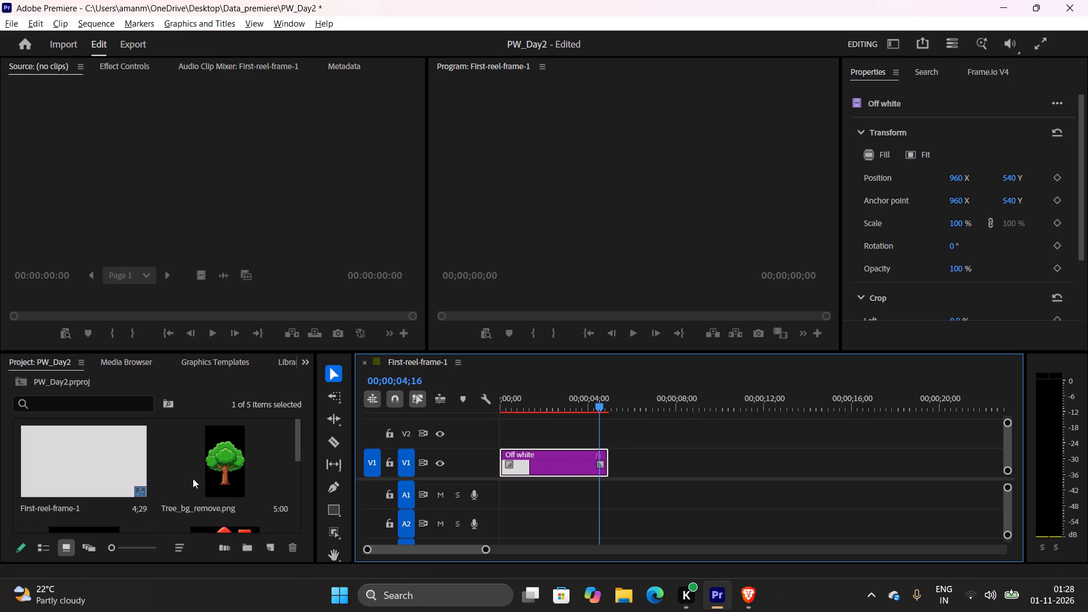
left_click(461, 364)
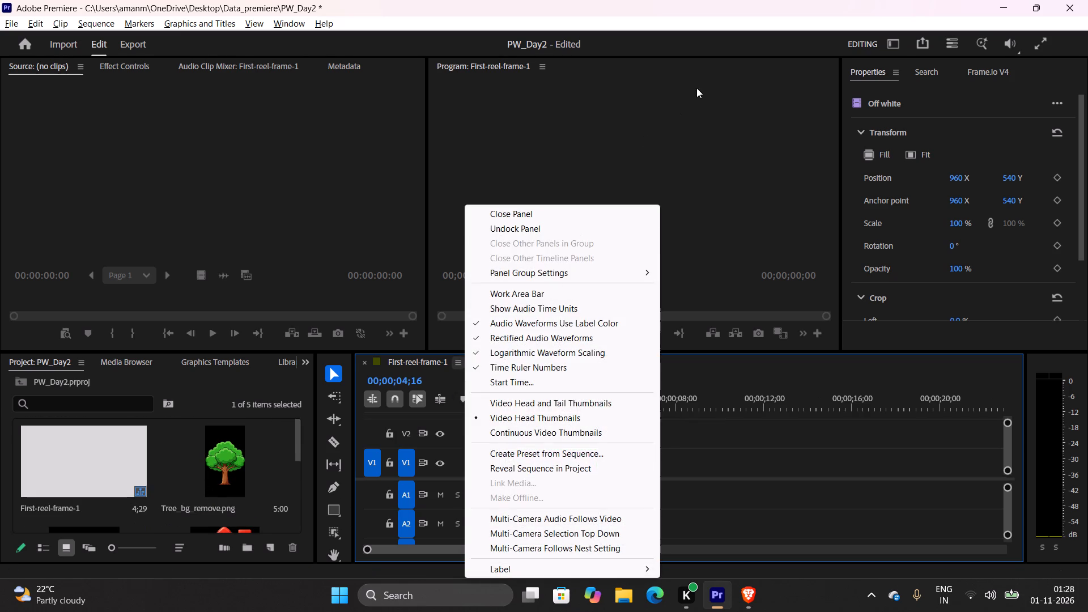
left_click(686, 122)
left_click(683, 129)
left_click(655, 148)
left_click_drag(653, 158, 639, 347)
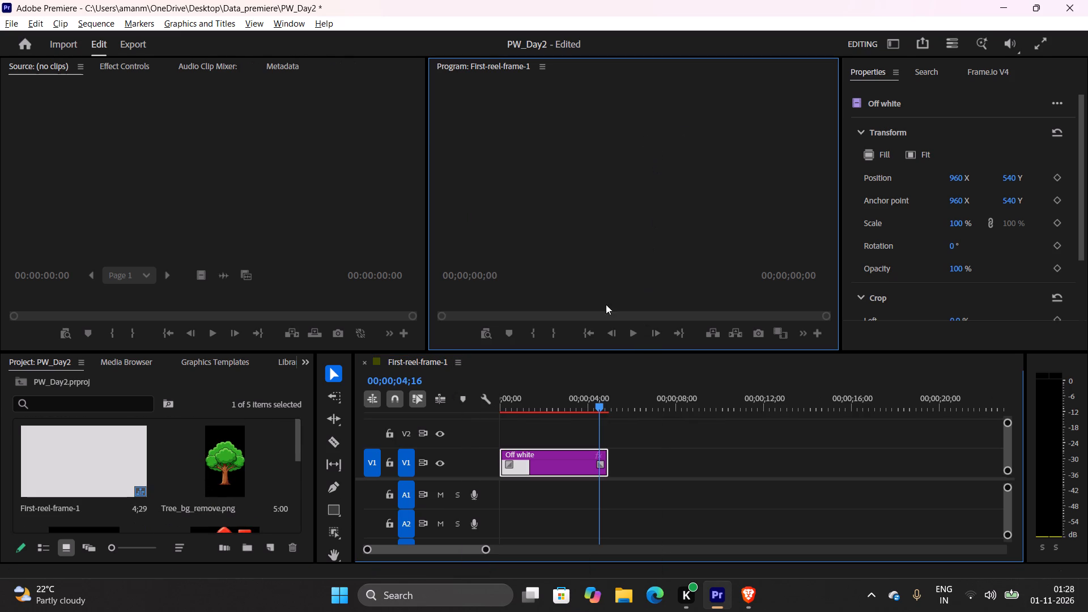
right_click(572, 250)
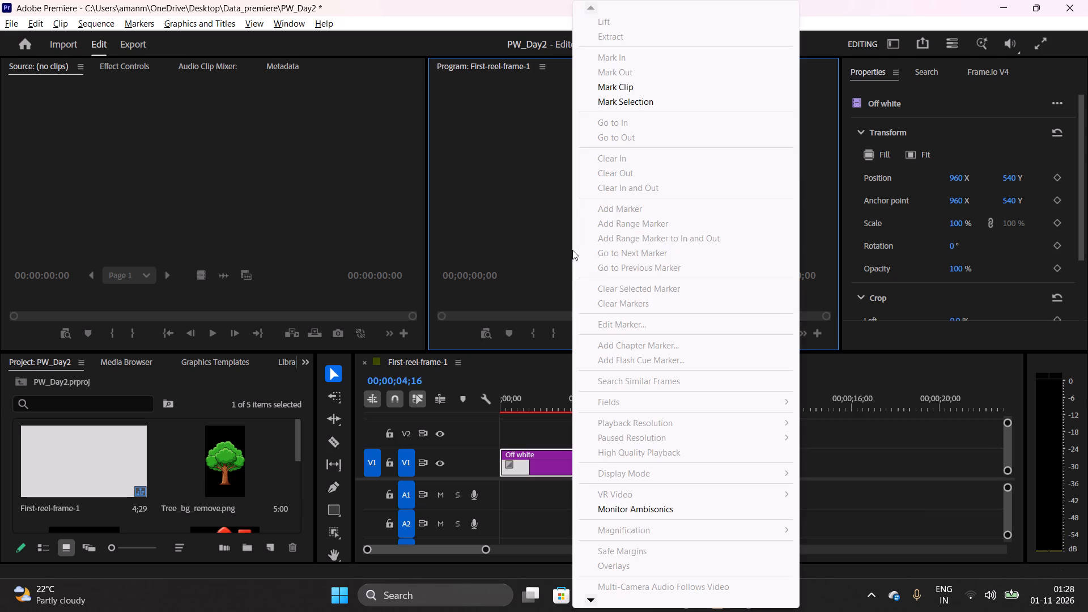
left_click(529, 216)
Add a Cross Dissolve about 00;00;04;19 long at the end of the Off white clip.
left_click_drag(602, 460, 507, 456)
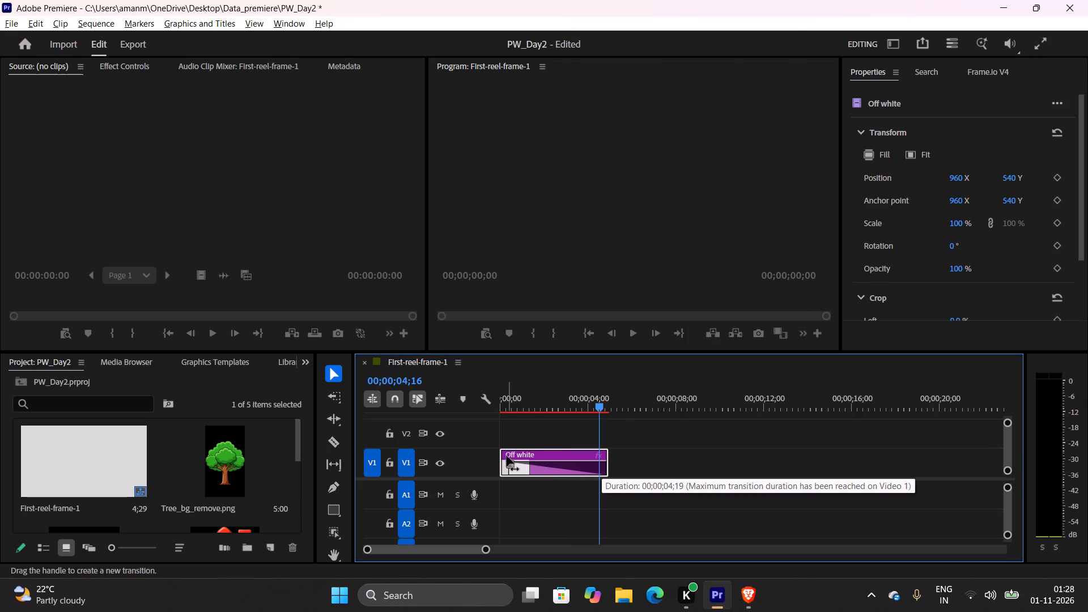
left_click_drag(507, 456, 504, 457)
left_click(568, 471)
Close Adobe Premiere without saving the changes to PW_Day2.prproj.
left_click(1087, 0)
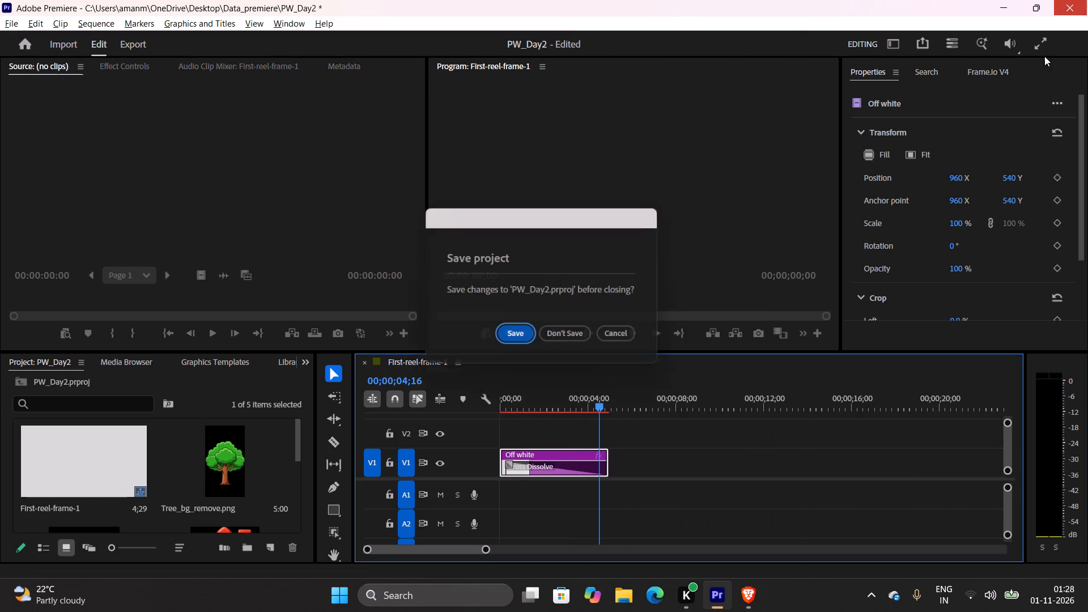
left_click(573, 330)
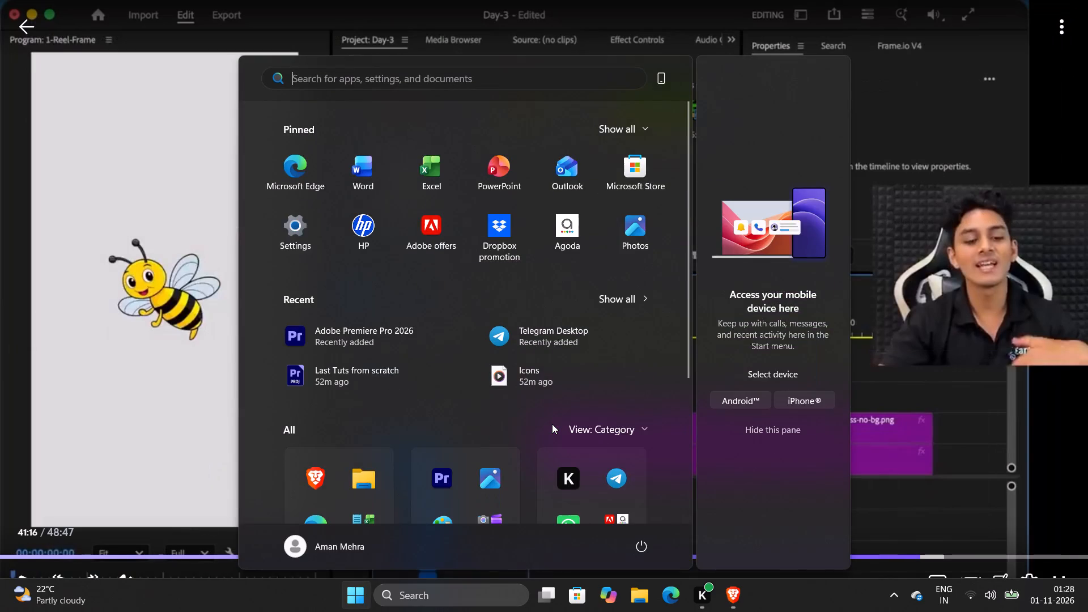
Search for Adobe Premiere Pro 2026, launch it again and switch to its window.
key("p")
type("re")
key("Return")
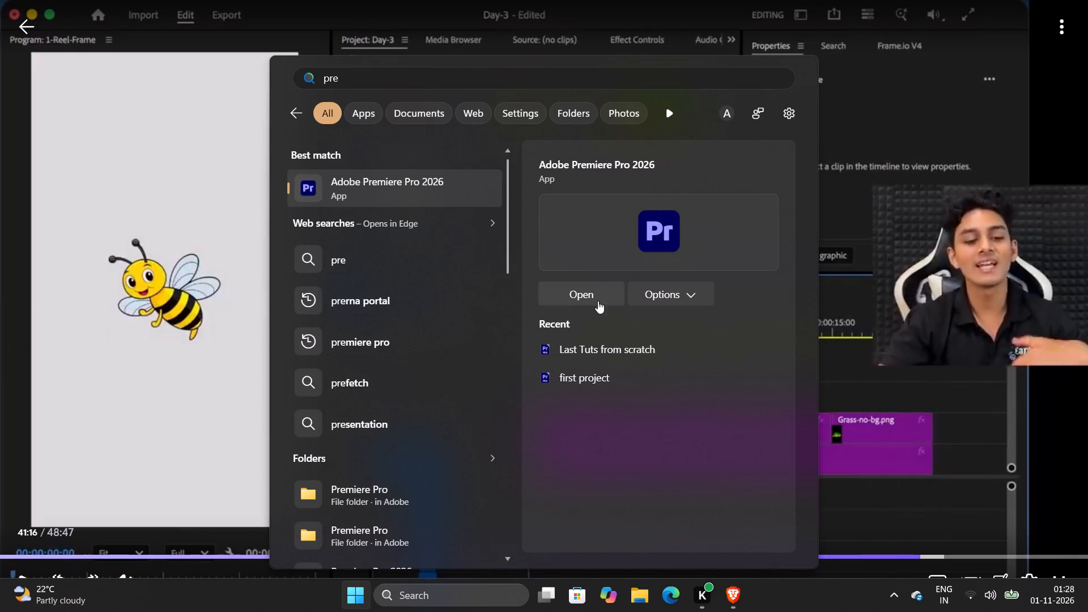
left_click(402, 181)
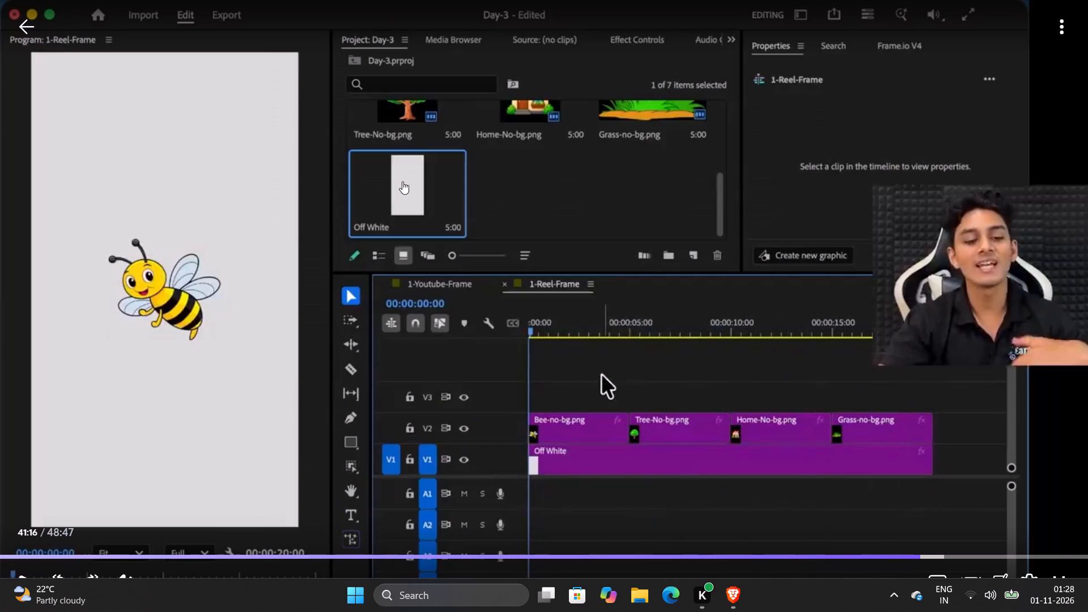
key("alt+Tab")
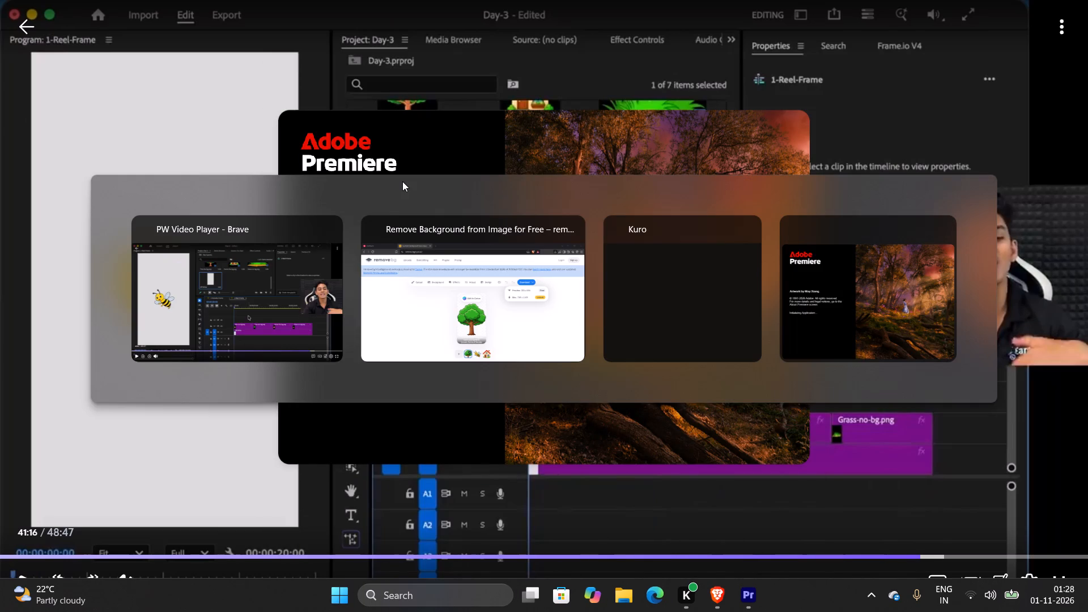
key("alt+Tab")
key("alt+Tab")
key("alt+Tab")
key("Tab")
key("Tab")
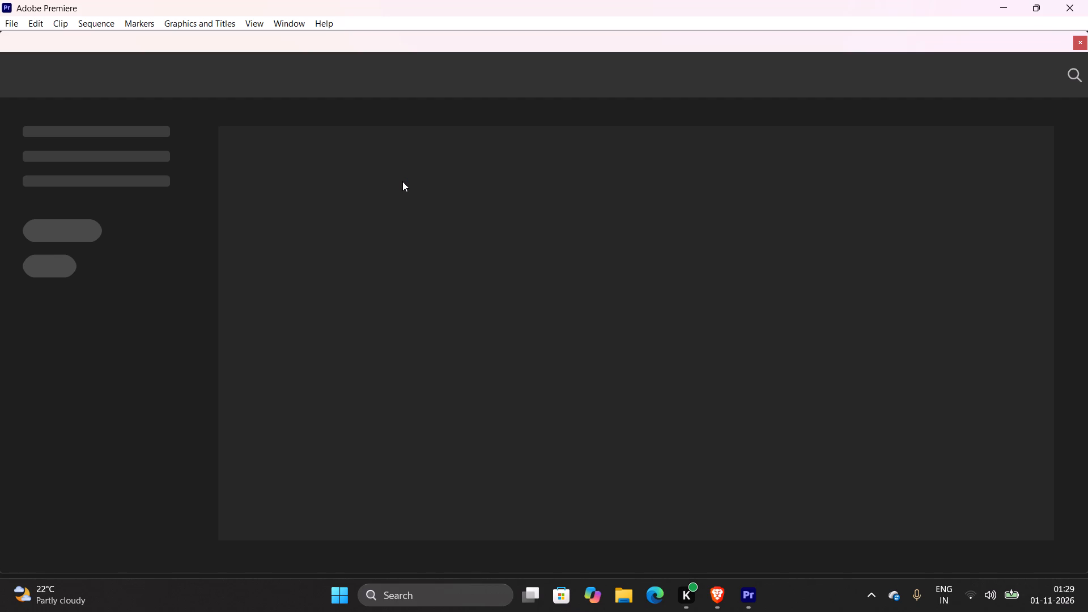
Show the desktop and open This PC in File Explorer.
key("super+d")
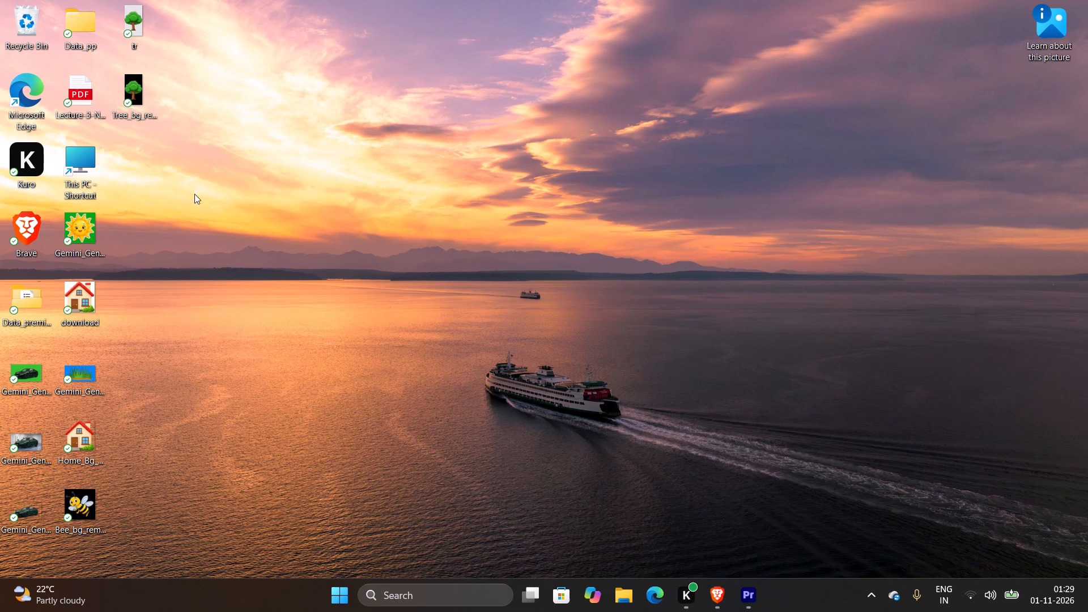
double_click(85, 170)
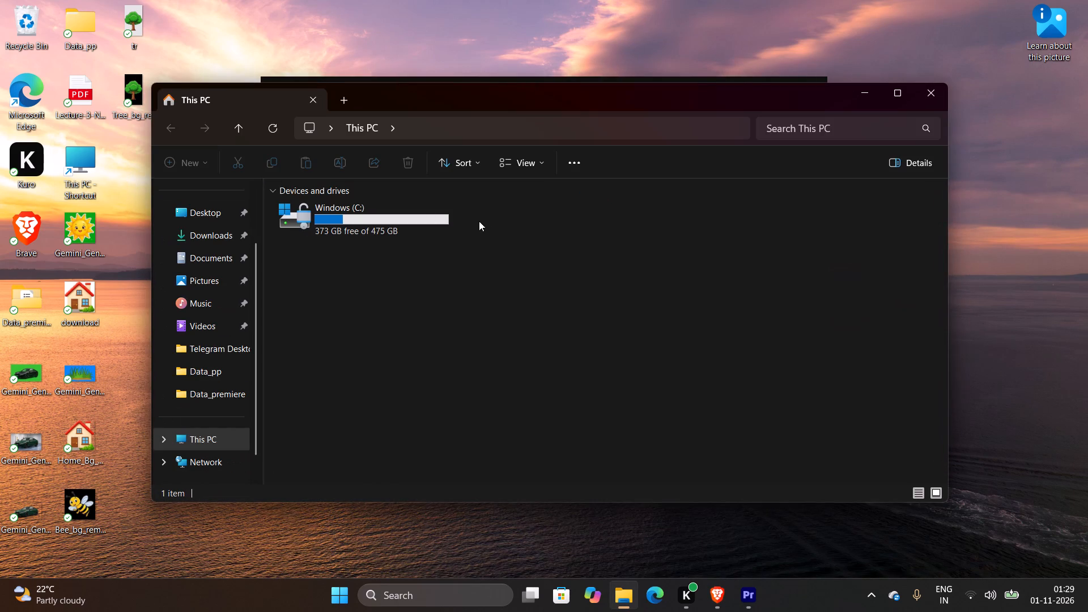
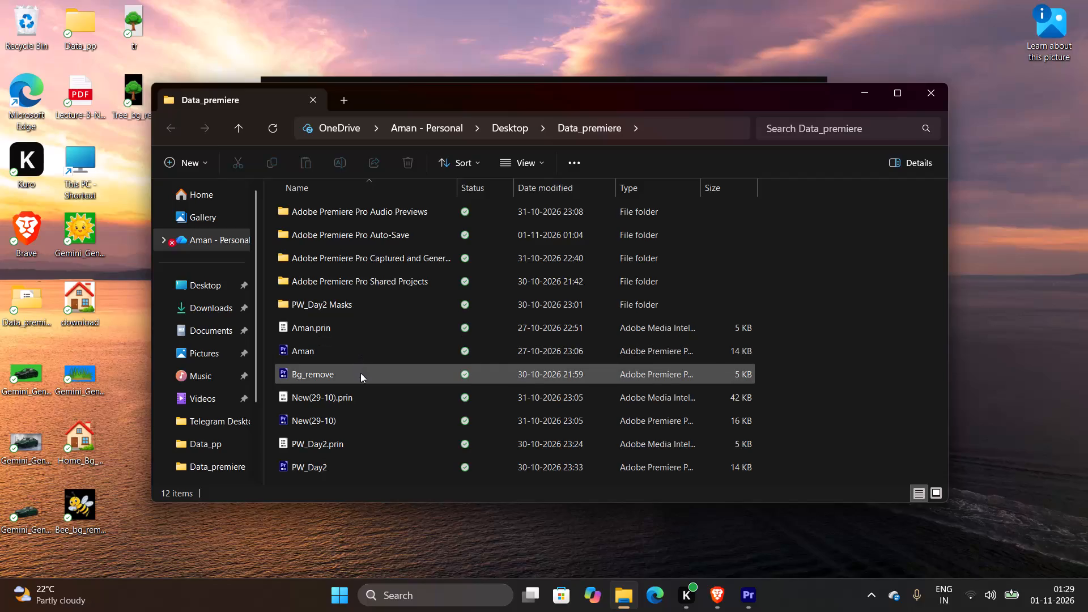
Delete the PW_Day2 Premiere project file from the Data_premiere folder.
left_click(337, 465)
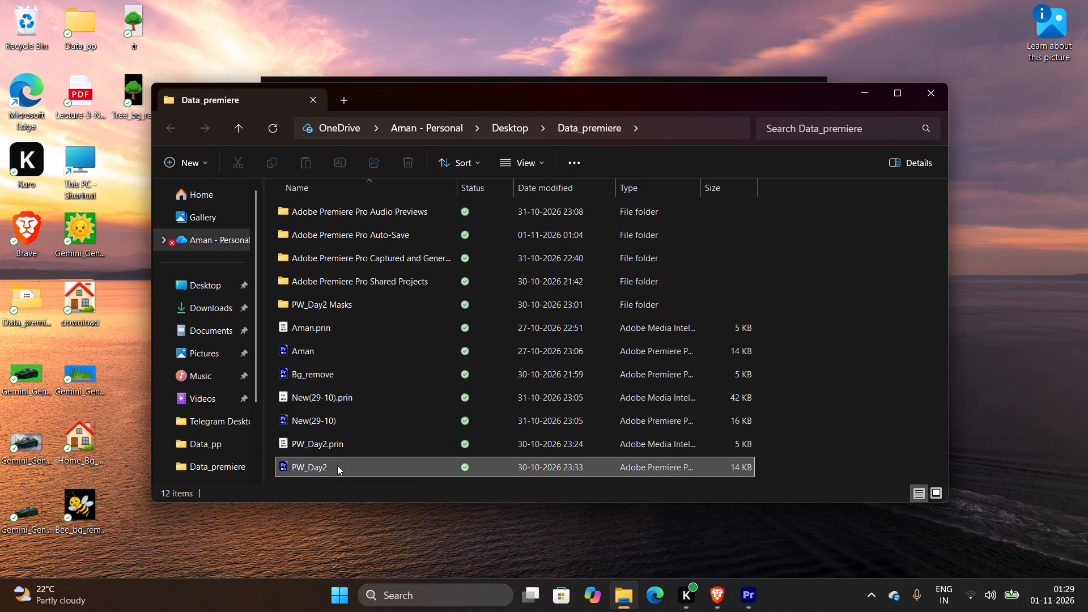
key("Delete")
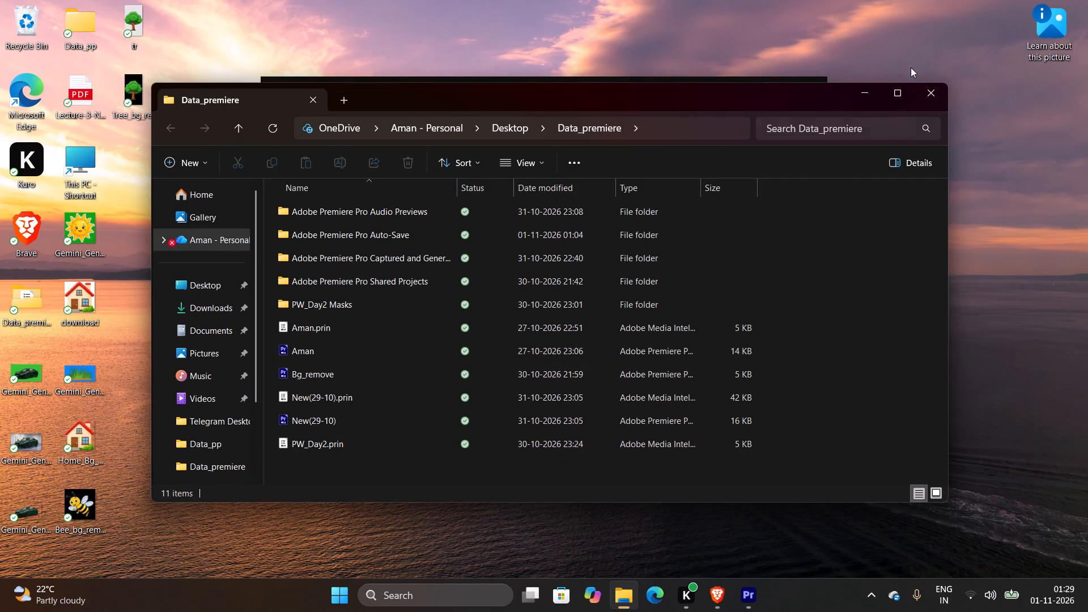
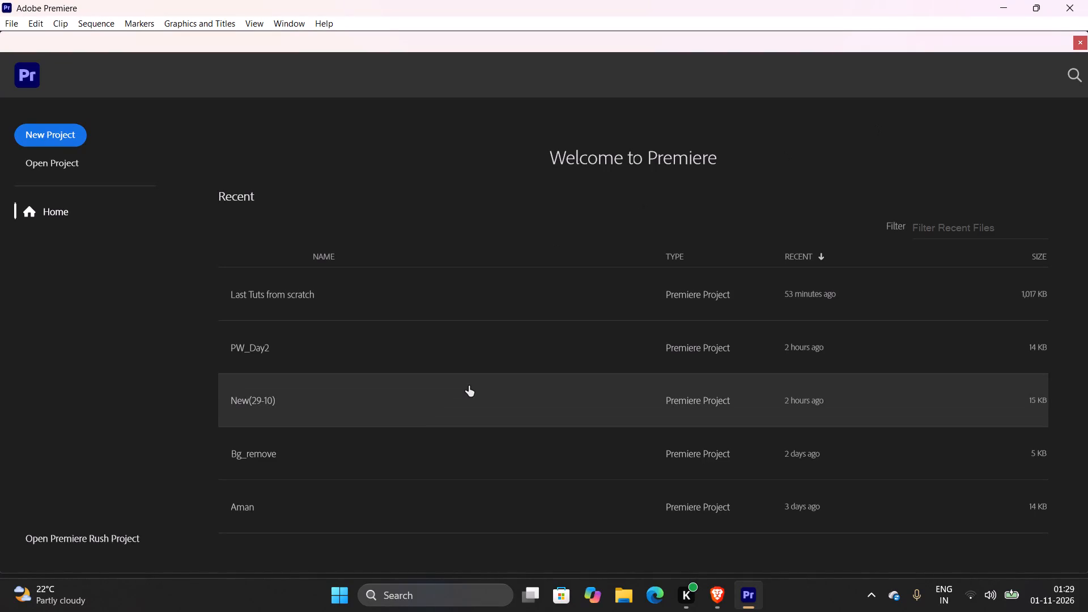
Create a new project named pw_day_3 in the default location and go to its editing workspace without importing media.
left_click(37, 138)
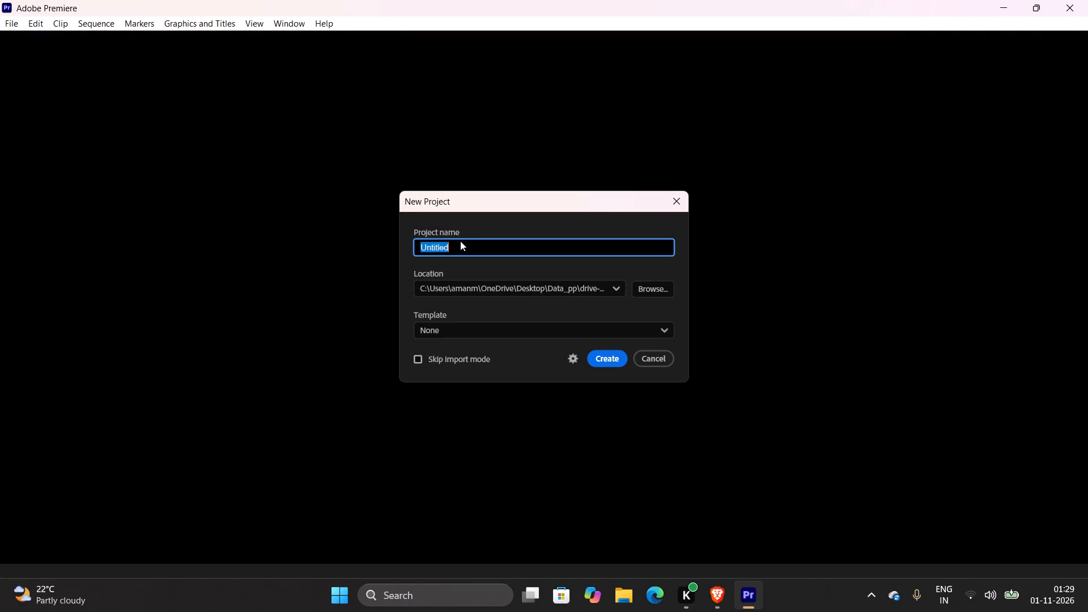
type("pw")
type("_day")
key("minus")
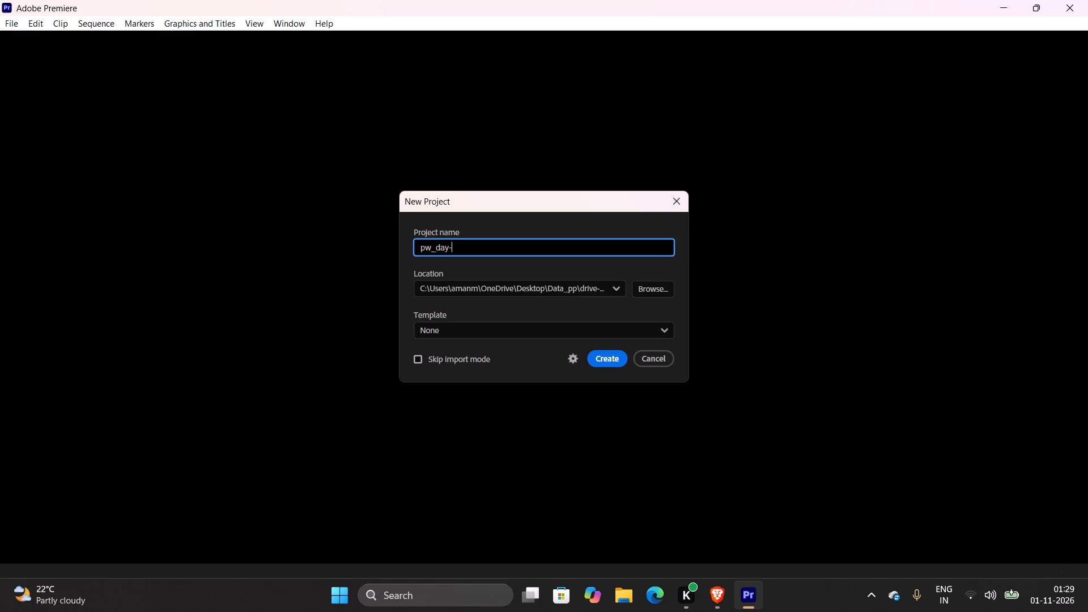
key("3")
key("BackSpace")
key("BackSpace")
key("shift+underscore")
key("3")
key("Return")
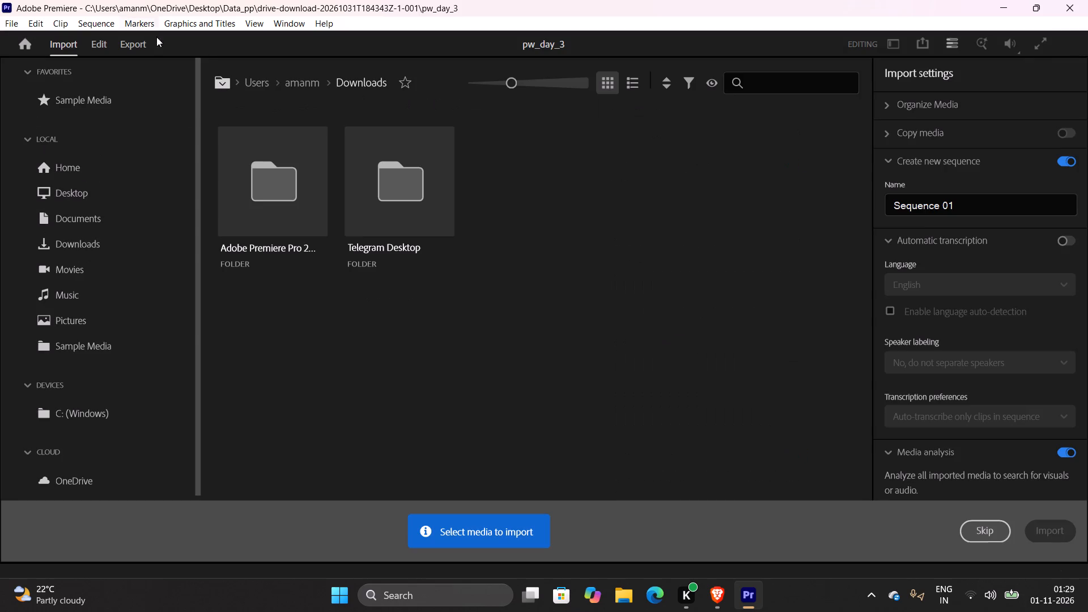
left_click(105, 41)
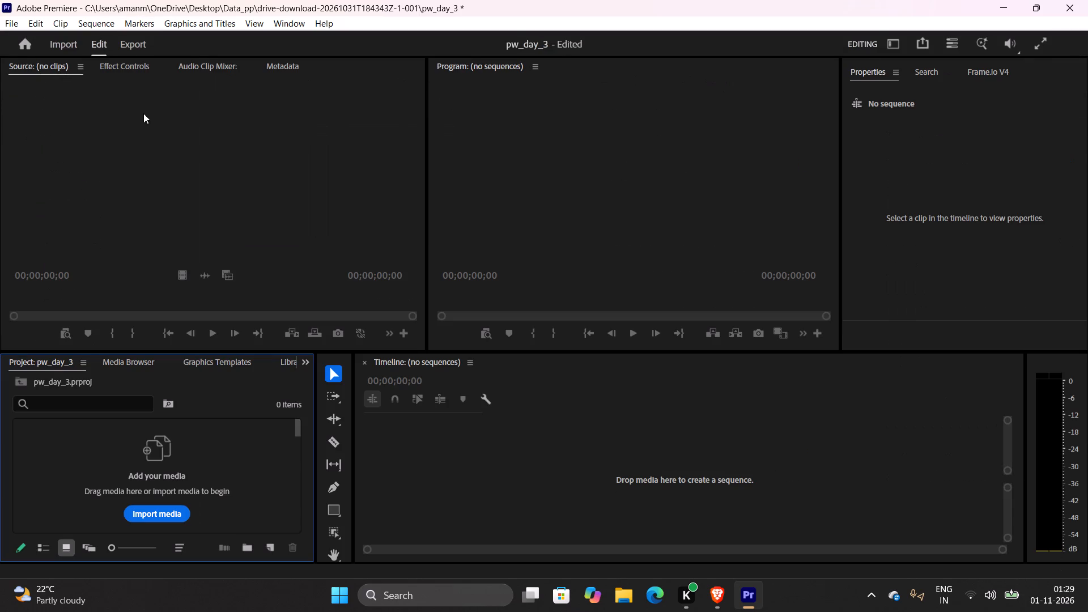
Import the Bee_bg_remove, Home_Bg_remove and Tree_bg_remove images from the Desktop into the project.
left_click(163, 508)
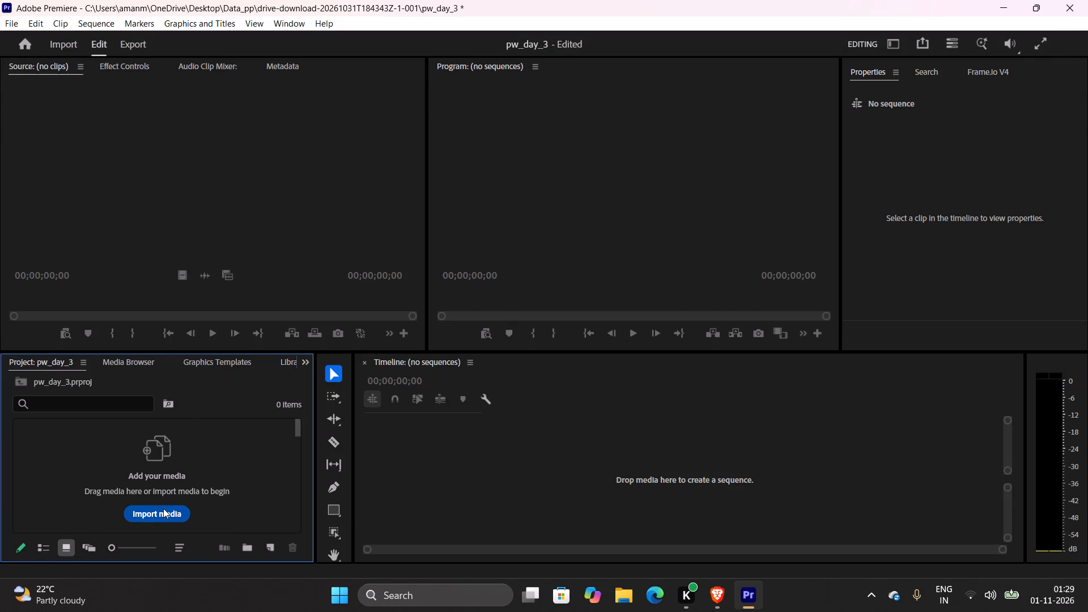
left_click(343, 170, "ctrl")
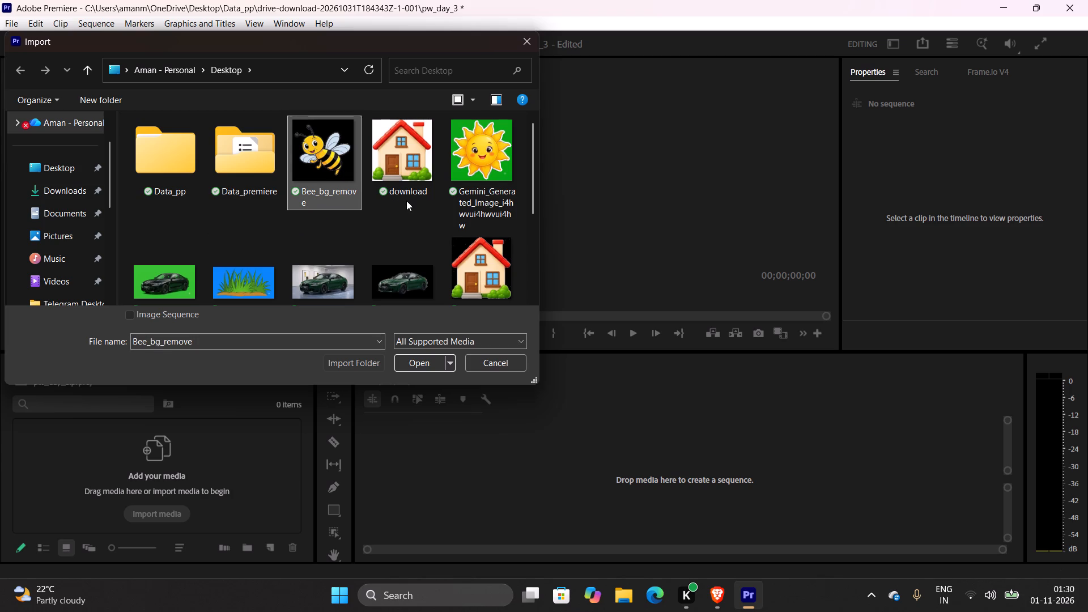
scroll(434, 244, "down", 4)
scroll(433, 245, "up", 1)
left_click(493, 155, "ctrl")
scroll(406, 252, "down", 1)
scroll(406, 252, "up", 1)
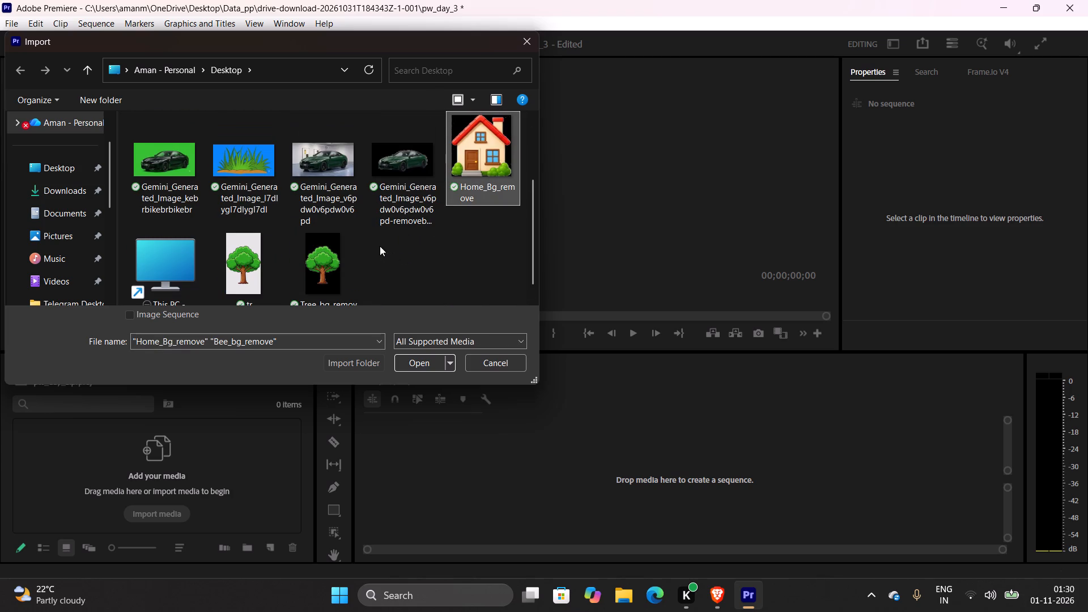
left_click(333, 261)
left_click(481, 162, "ctrl")
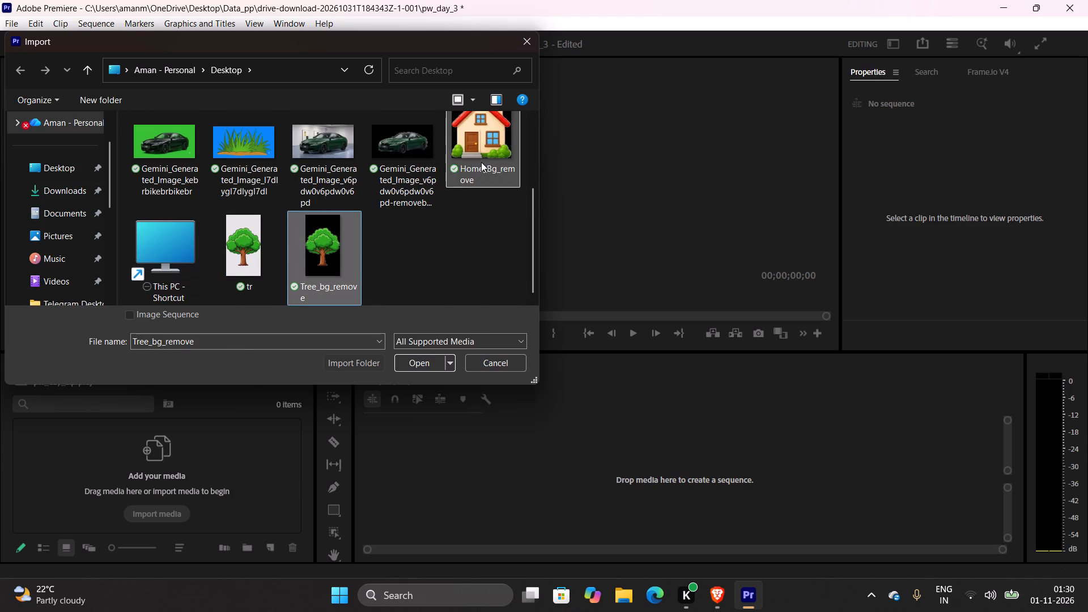
scroll(428, 270, "up", 3)
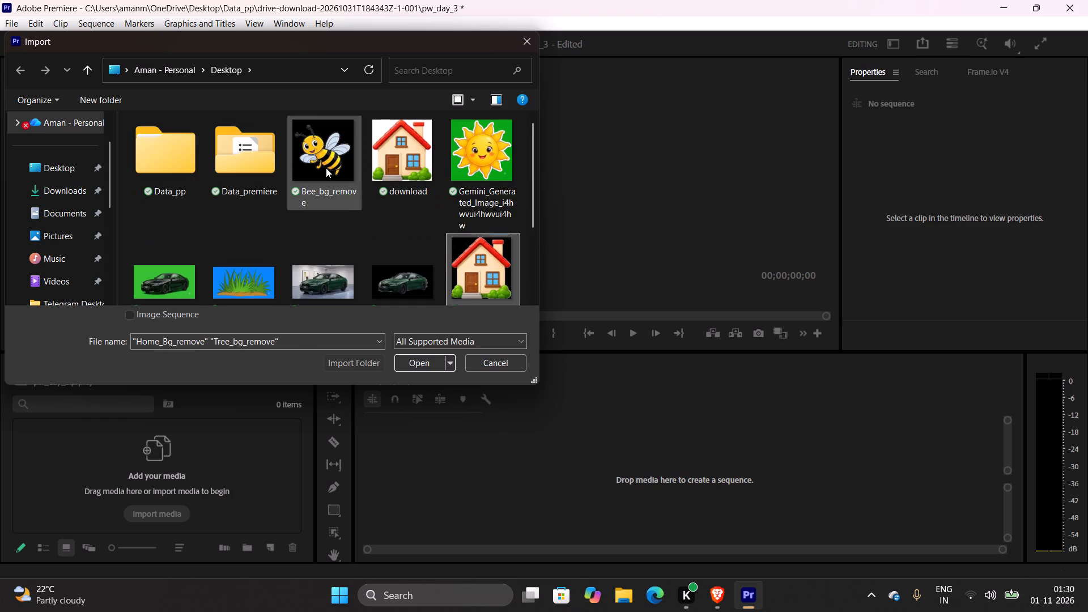
left_click(326, 168, "ctrl")
scroll(396, 278, "down", 2)
scroll(396, 278, "up", 1)
left_click(415, 352)
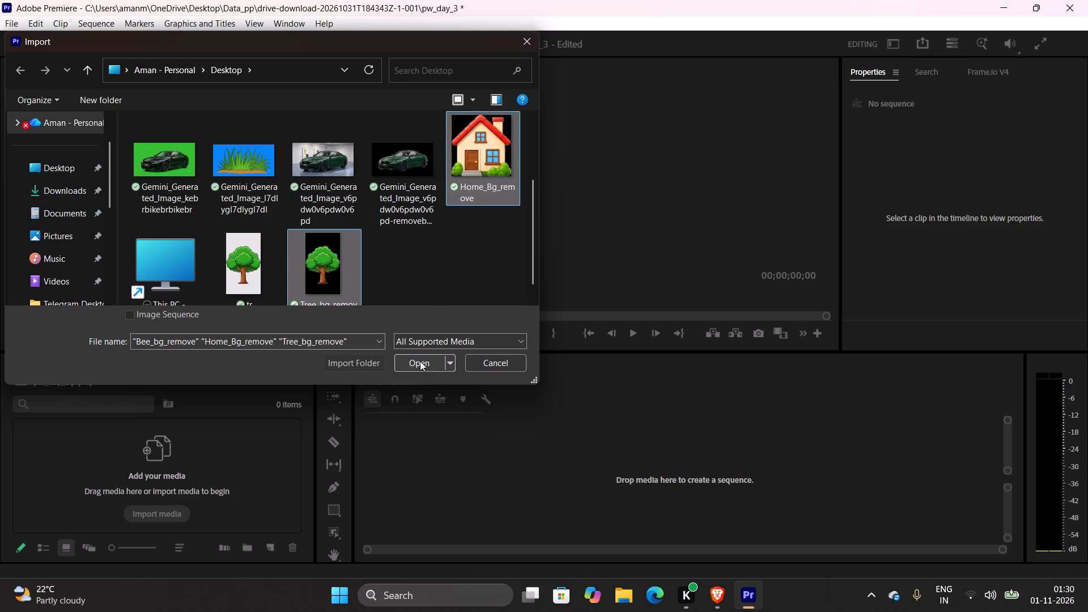
left_click(420, 361)
Place the three imported images together on the empty timeline to create a sequence from them.
scroll(229, 465, "down", 1)
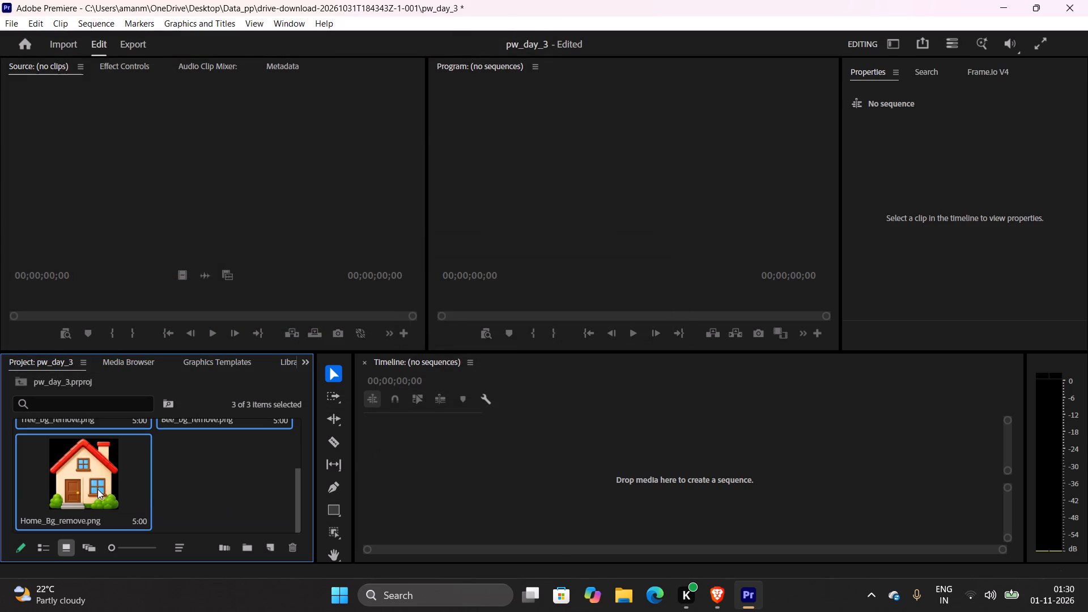
scroll(148, 502, "up", 3)
left_click_drag(102, 466, 546, 440)
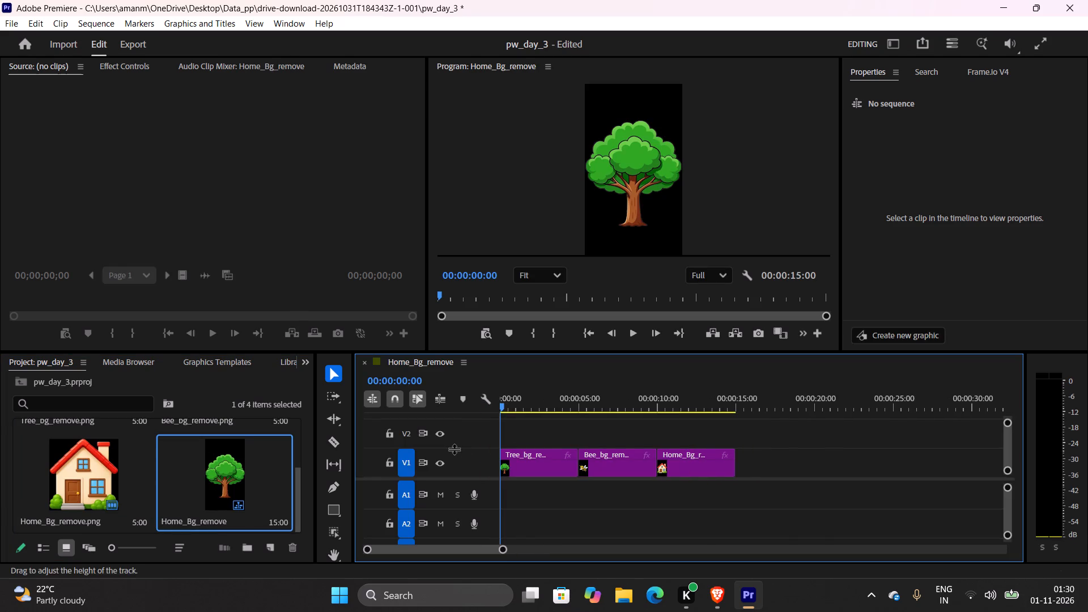
Play back the sequence to check how the tree, bee and house images preview, and look through the project's media.
left_click(627, 332)
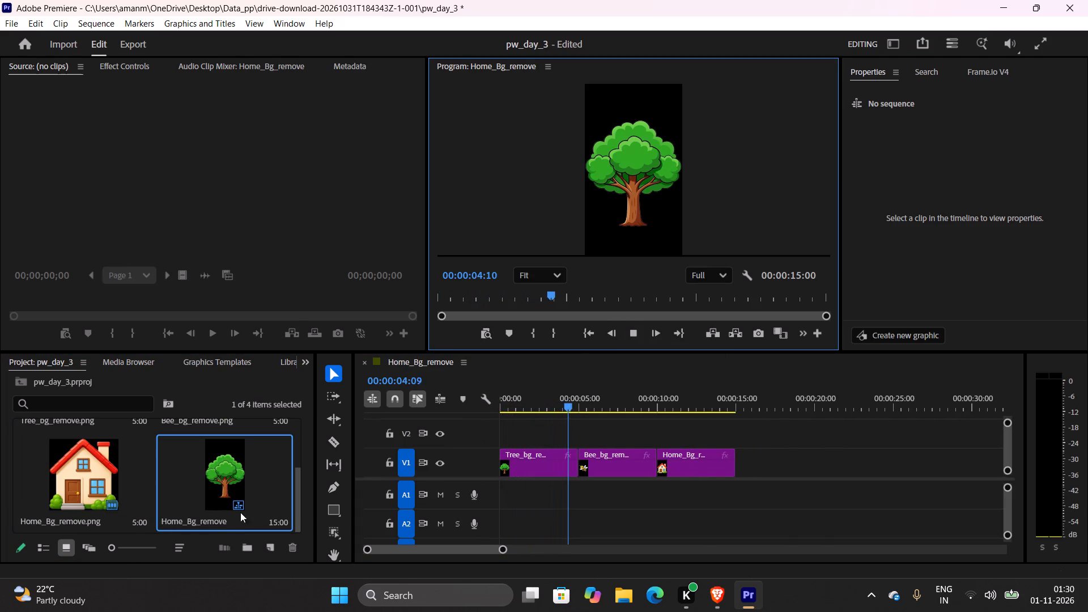
scroll(230, 524, "down", 1)
scroll(230, 524, "up", 1)
scroll(230, 524, "down", 3)
scroll(230, 524, "up", 5)
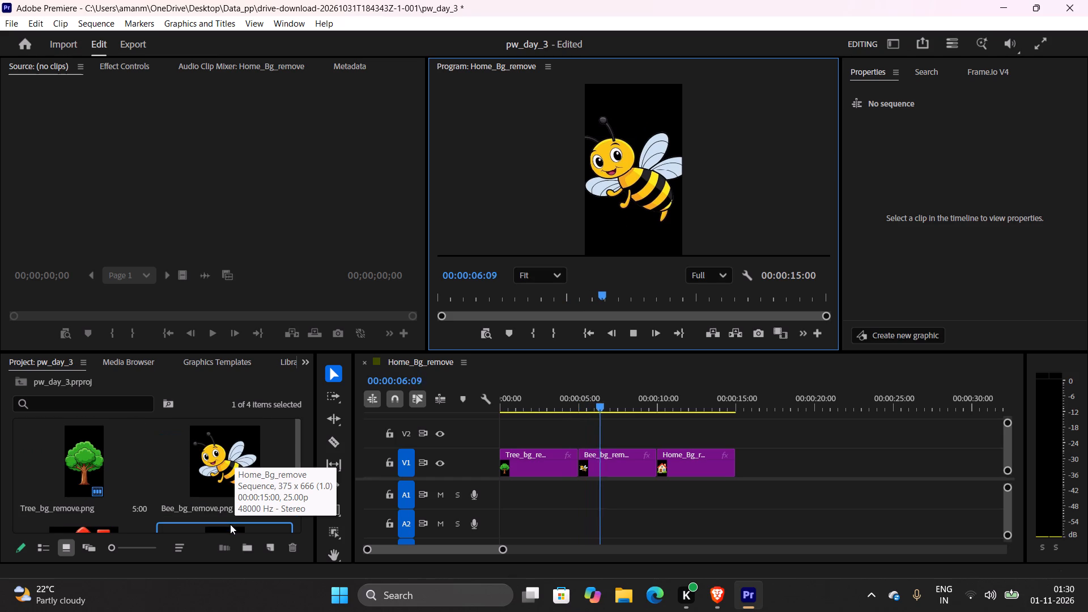
scroll(266, 484, "up", 2)
scroll(248, 472, "down", 1)
scroll(247, 471, "up", 1)
scroll(247, 471, "down", 2)
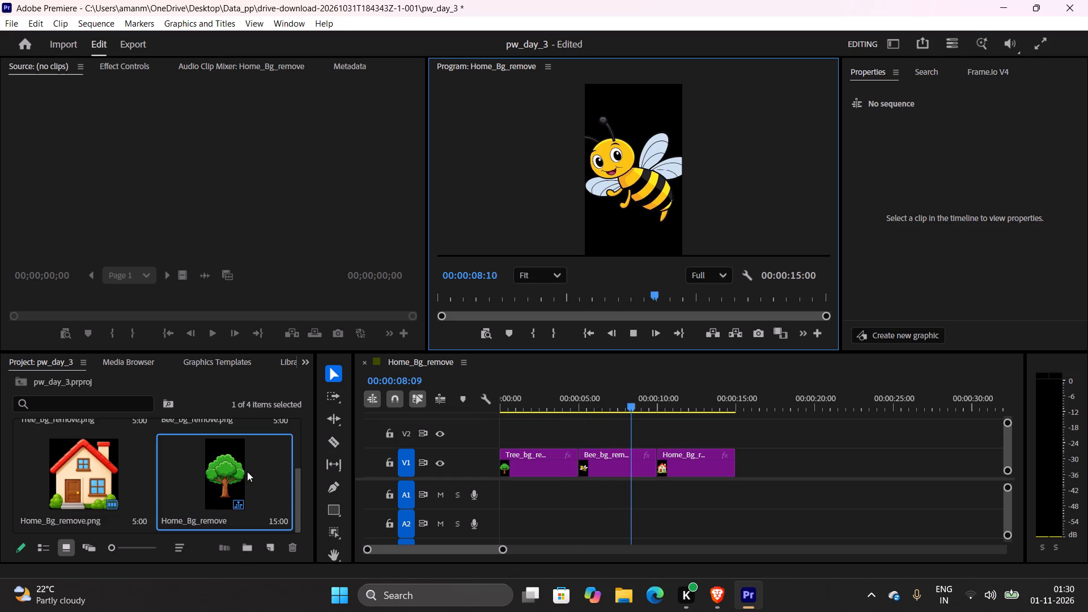
scroll(247, 471, "down", 2)
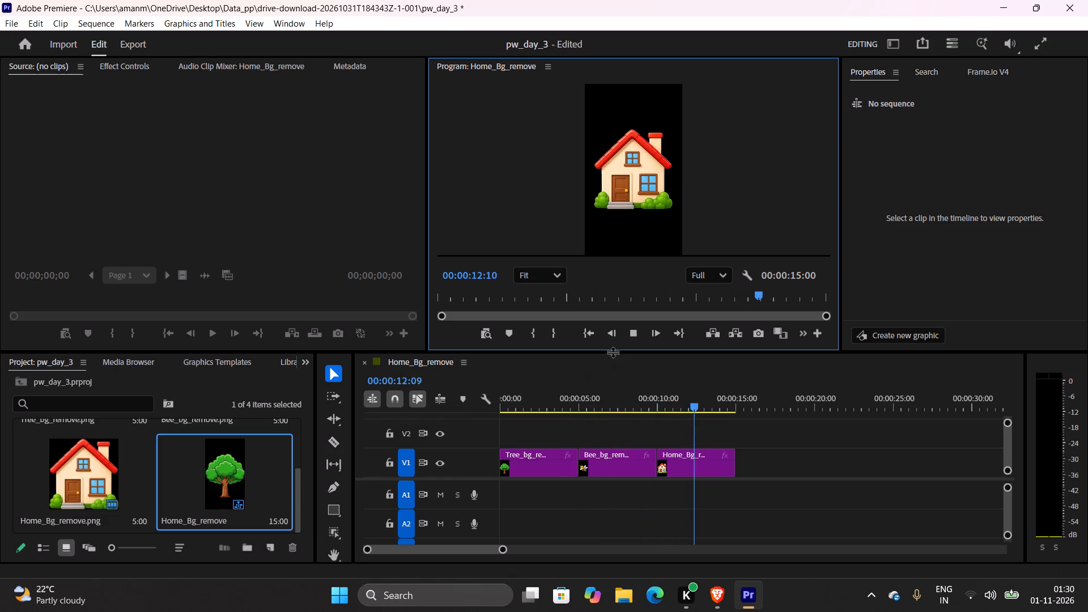
left_click(634, 336)
scroll(286, 555, "down", 5)
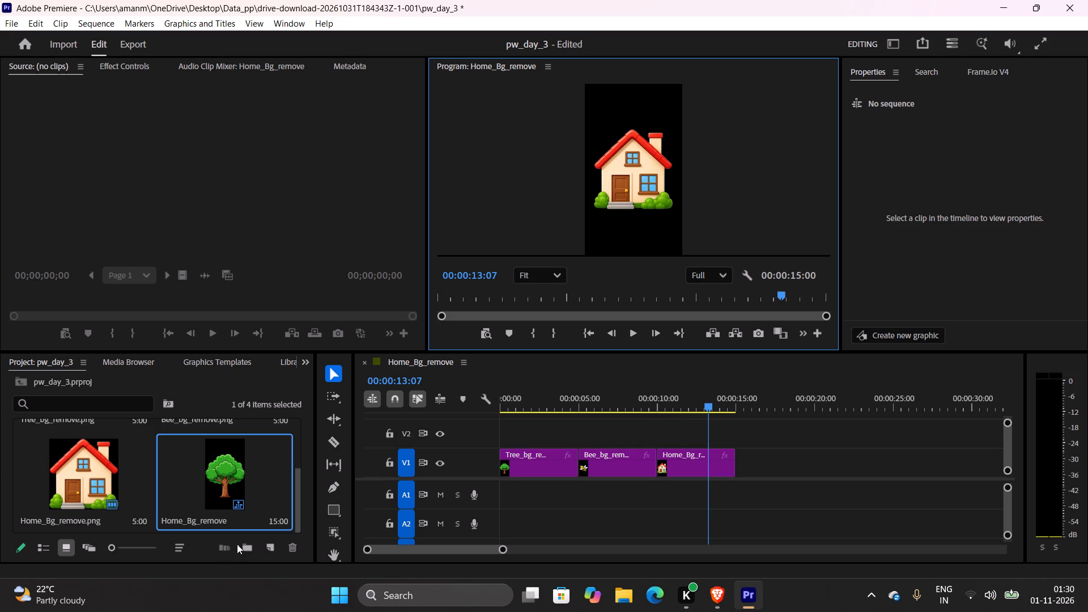
Move the tree, bee and house clips from track V1 up to V2, keeping their timing.
left_click(273, 542)
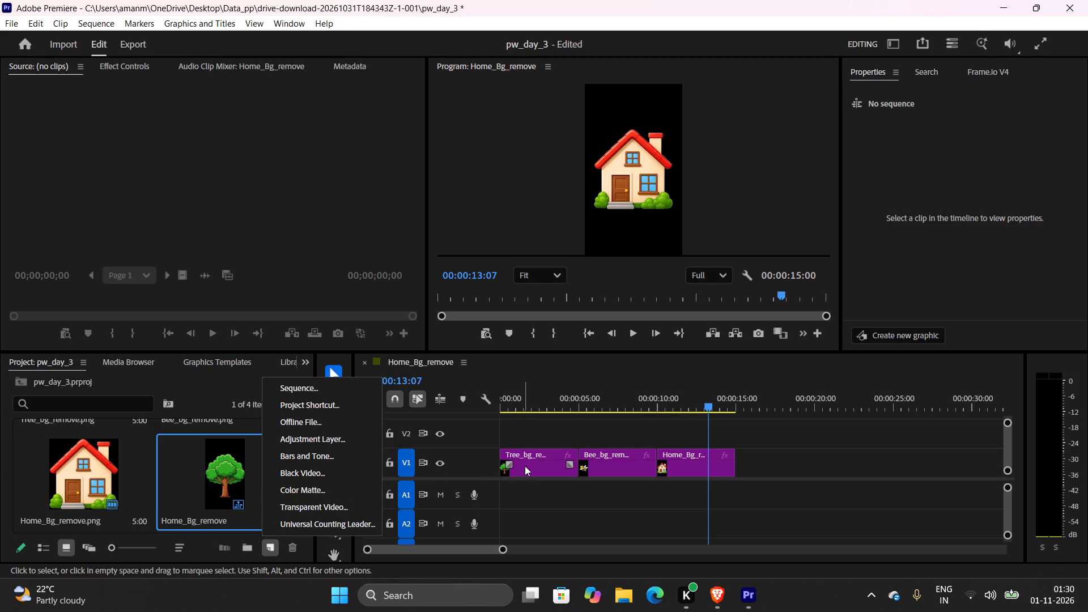
left_click_drag(526, 466, 529, 430)
left_click_drag(604, 458, 602, 438)
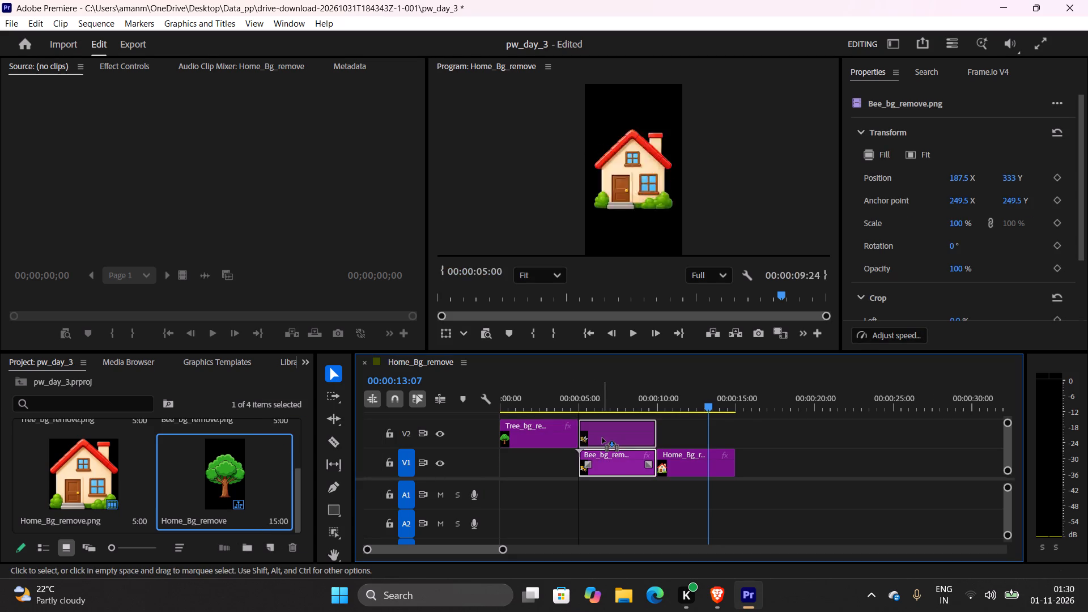
left_click_drag(602, 438, 602, 437)
left_click_drag(675, 459, 685, 421)
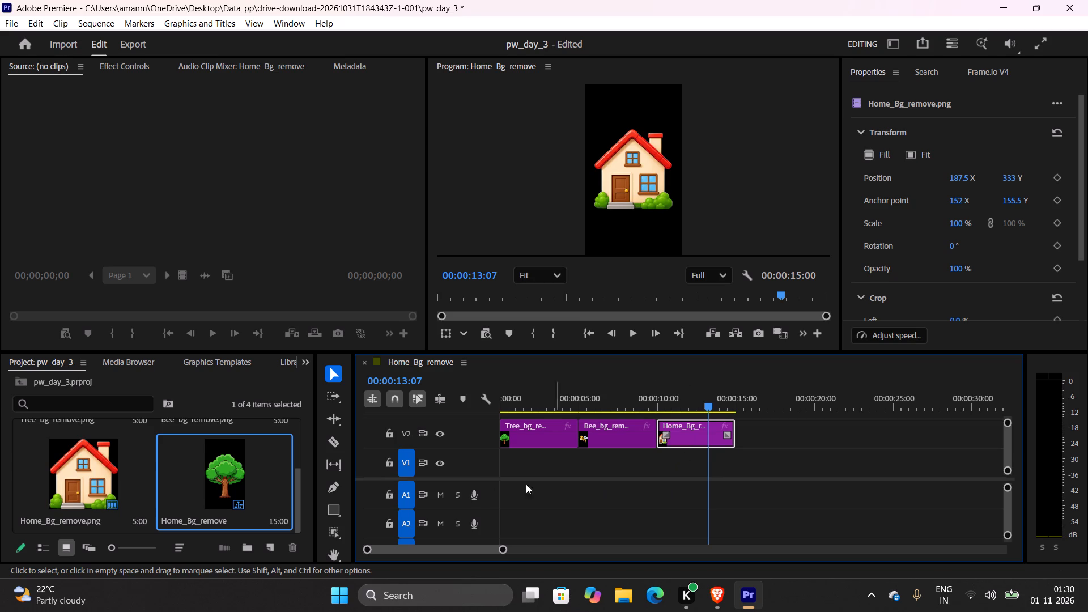
Start a new color matte in the project and select its width value for editing.
scroll(259, 507, "down", 6)
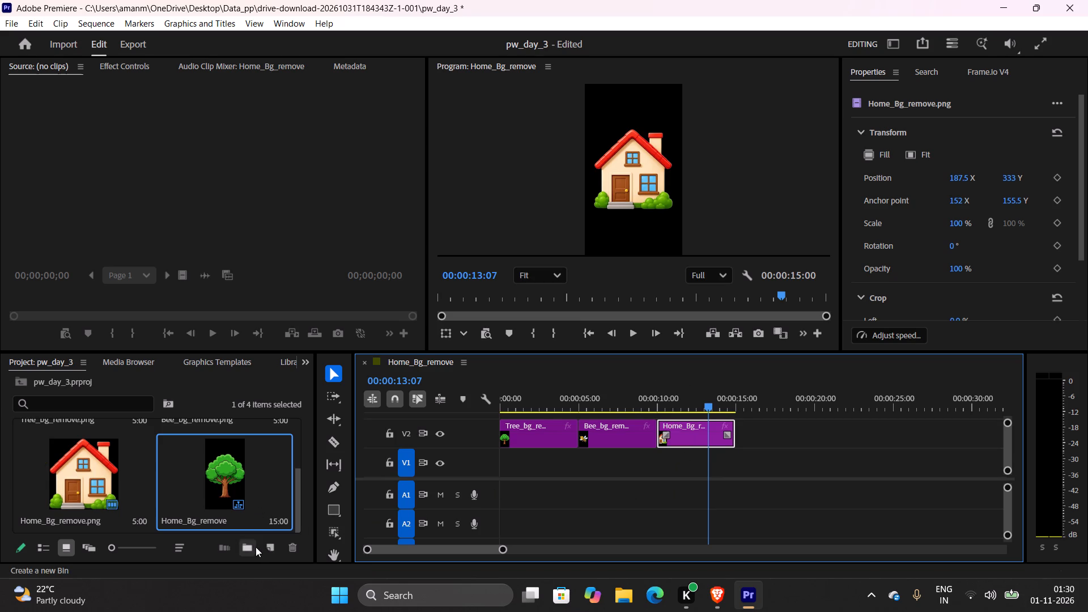
left_click(274, 547)
left_click(294, 495)
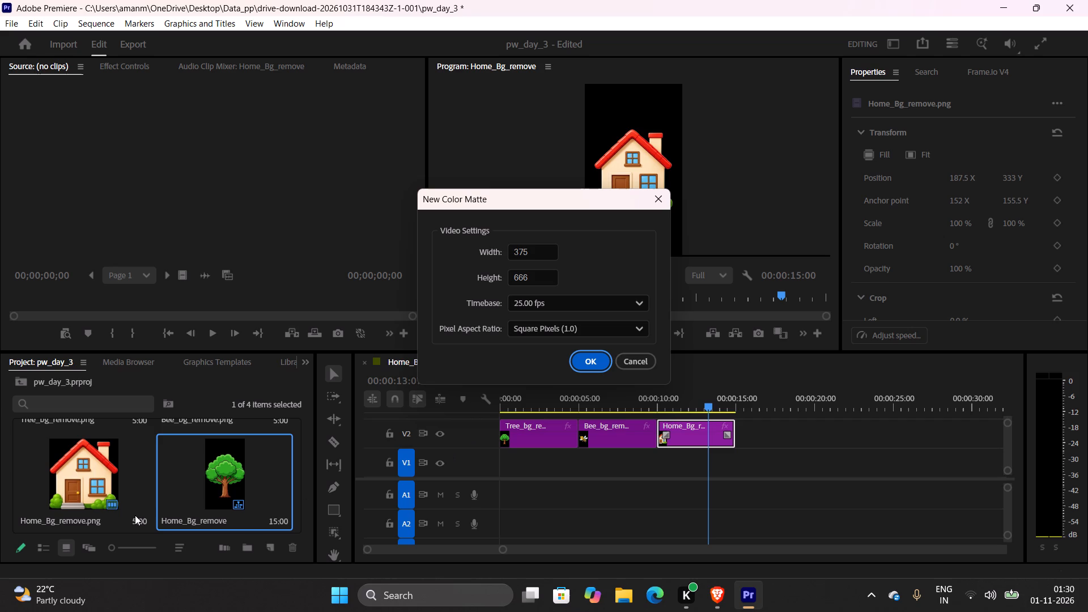
scroll(135, 515, "down", 5)
left_click_drag(543, 248, 476, 250)
Switch to the lesson video in Brave, rewind to the color matte part and check the matte's video settings.
key("alt+Tab")
key("Left")
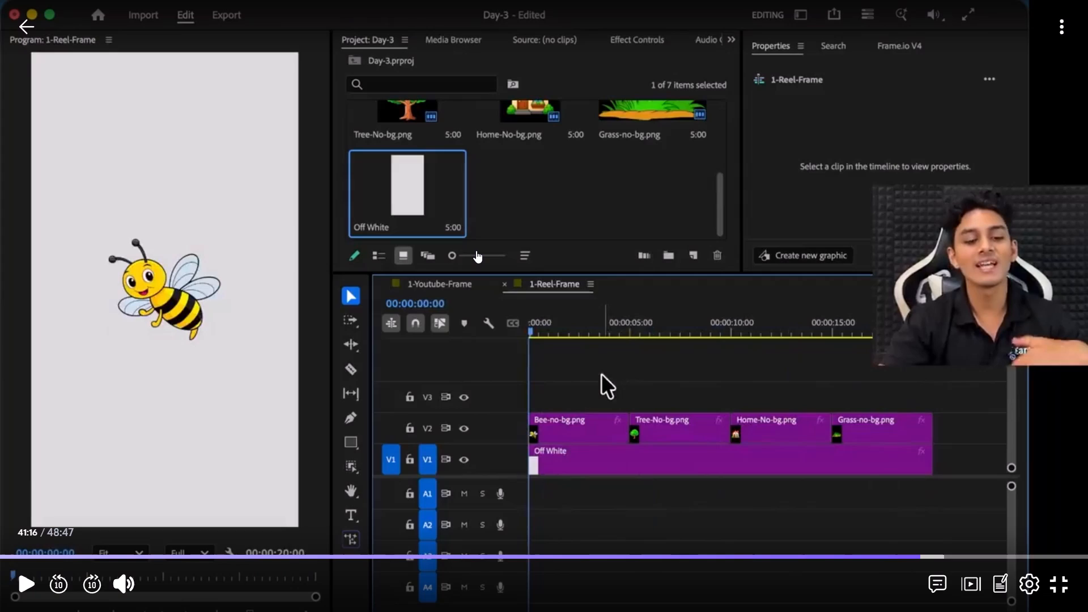
key("Left")
key("Left")
key("Left")
key("Left")
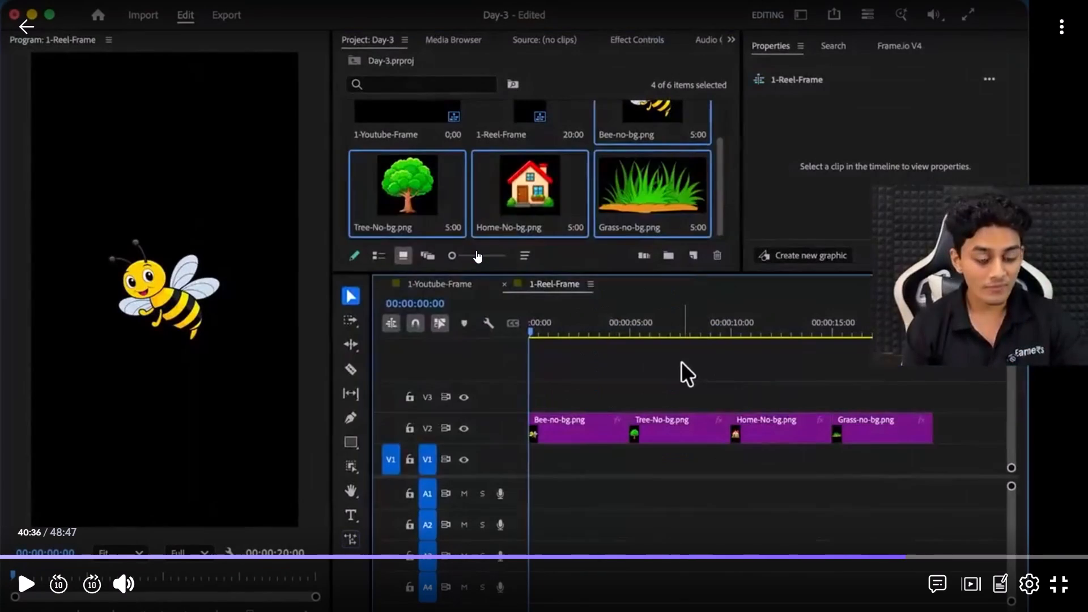
key("Left")
key("space")
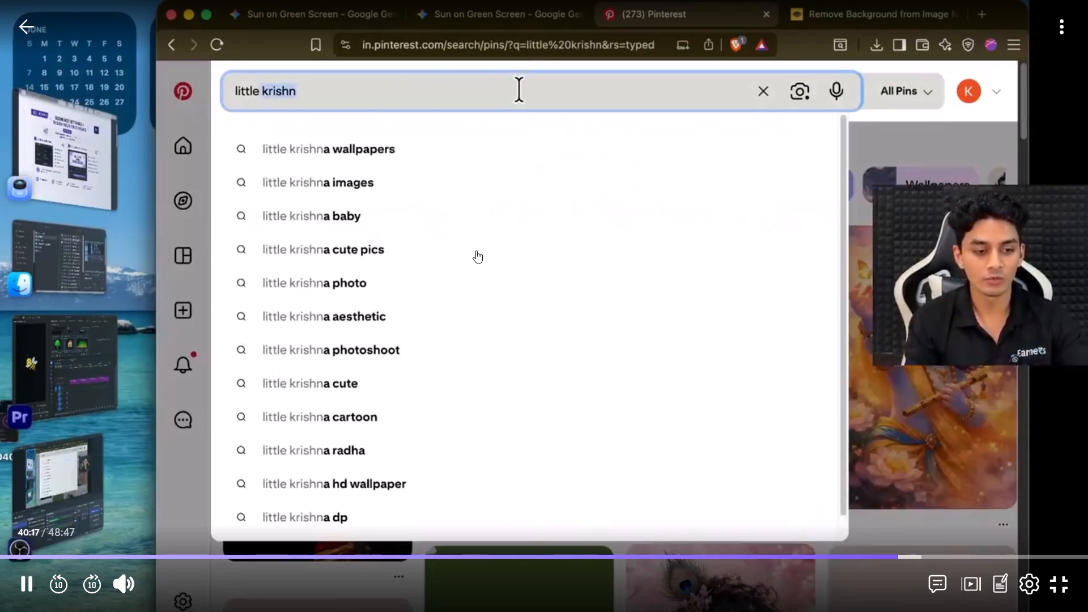
key("space")
key("space")
key("space")
key("space")
key("space")
key("space")
key("space")
key("space")
key("space")
key("space")
key("space")
key("space")
key("space")
key("space")
key("space")
key("space")
key("space")
key("space")
key("space")
key("space")
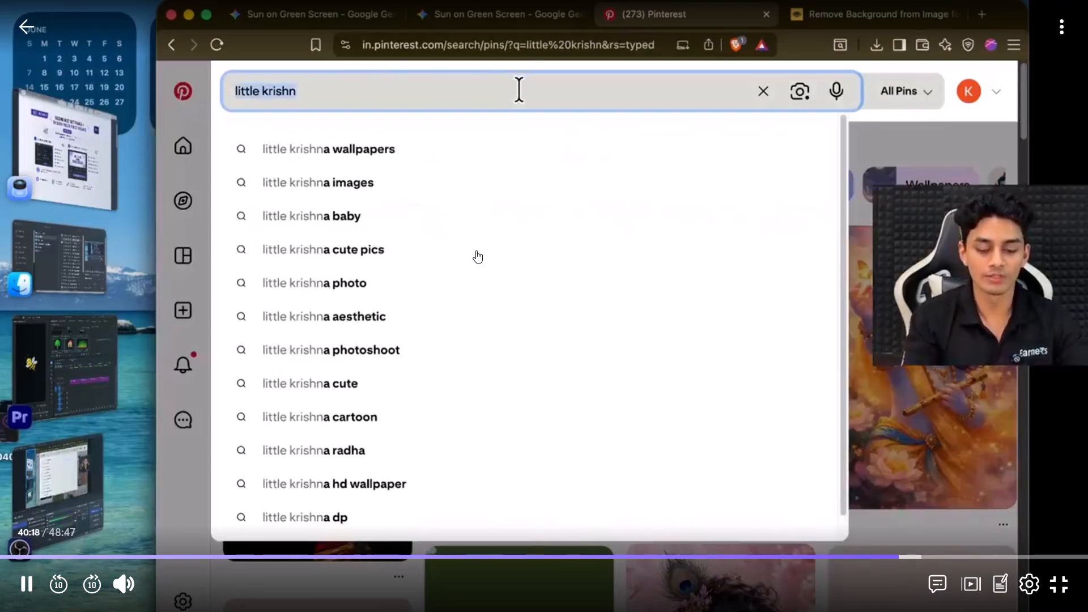
key("space")
key("Right")
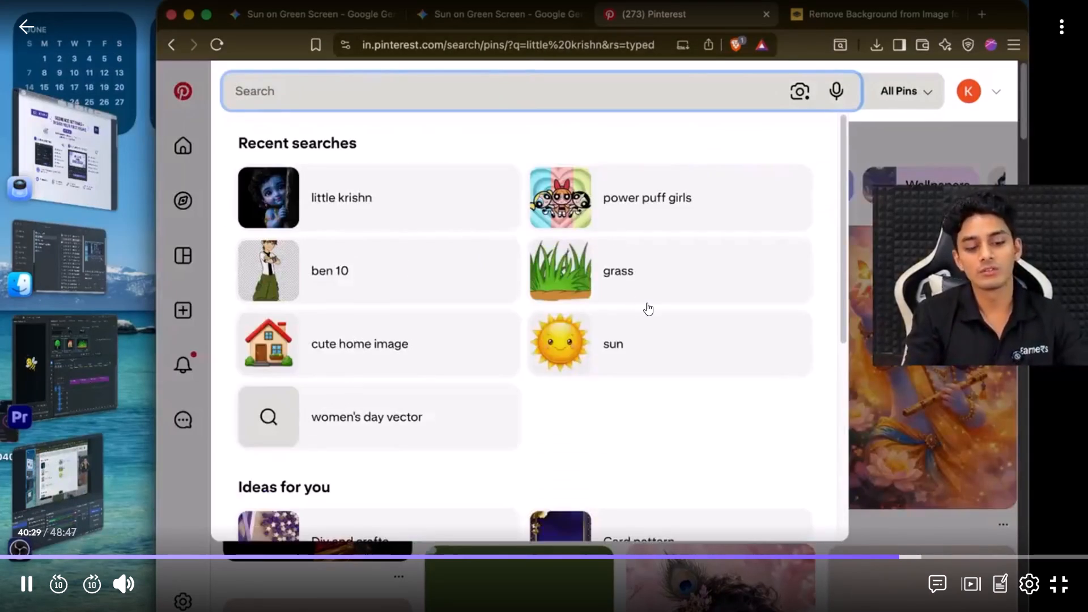
key("Right")
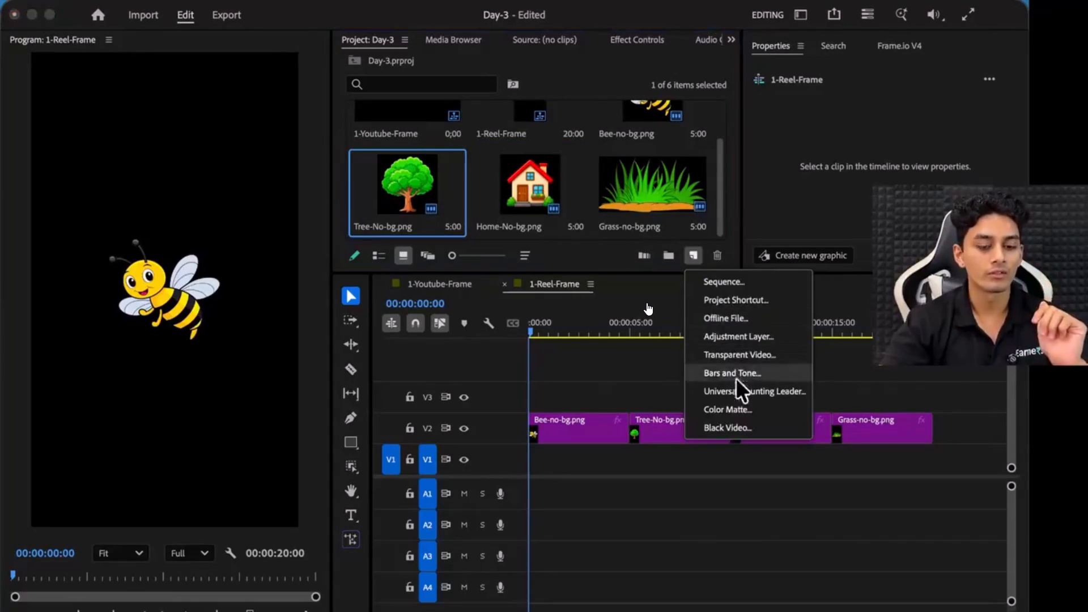
left_click(647, 303)
Back in Premiere, set the new color matte's width to 1080 and height to 1920, and accept the video settings.
key("alt+Tab")
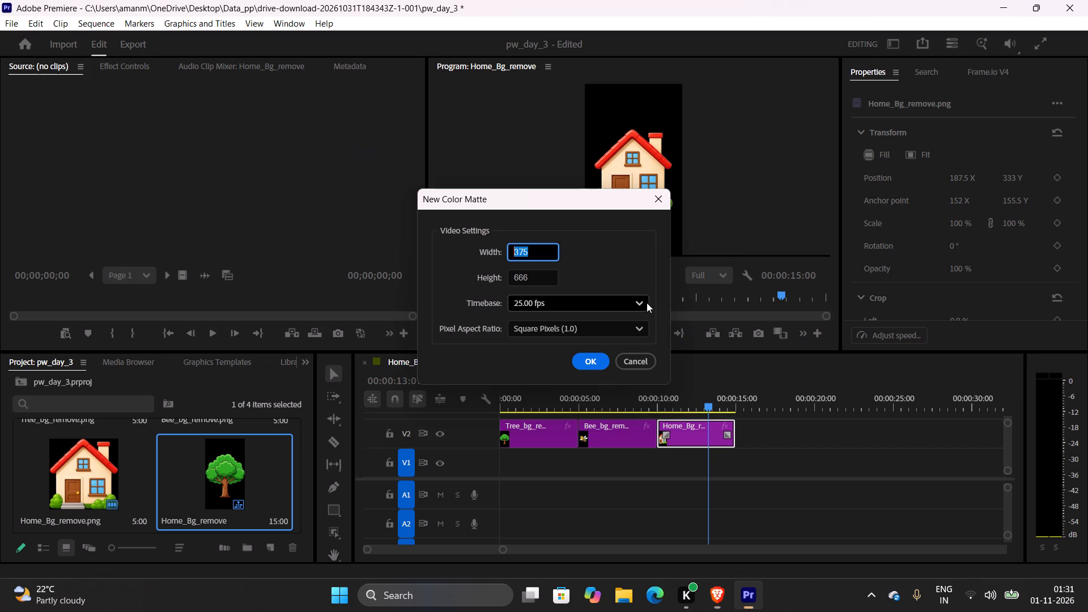
type("1080")
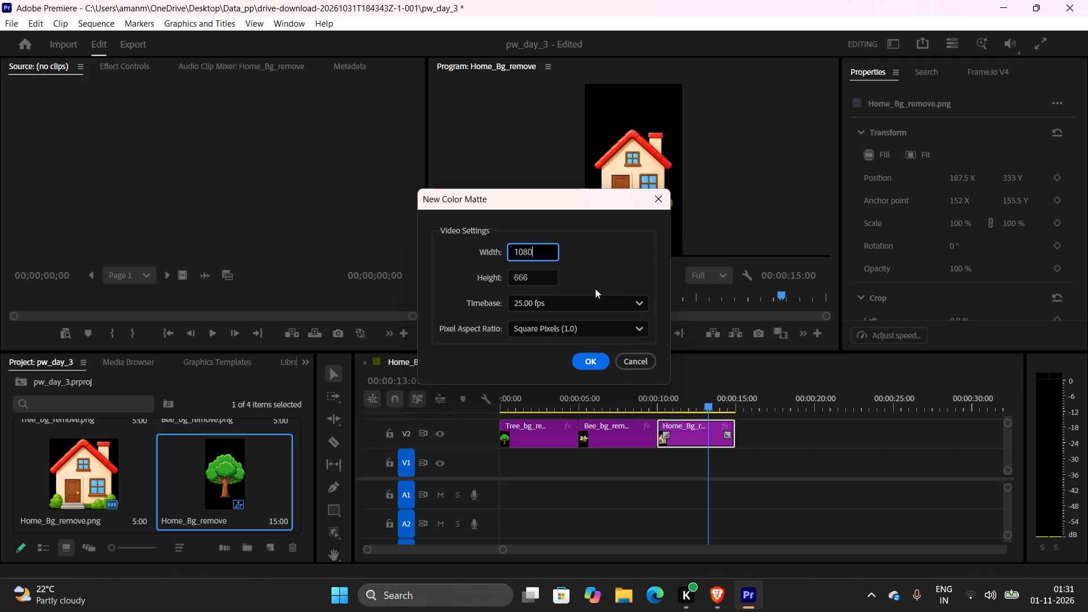
left_click(542, 282)
key("alt+Tab")
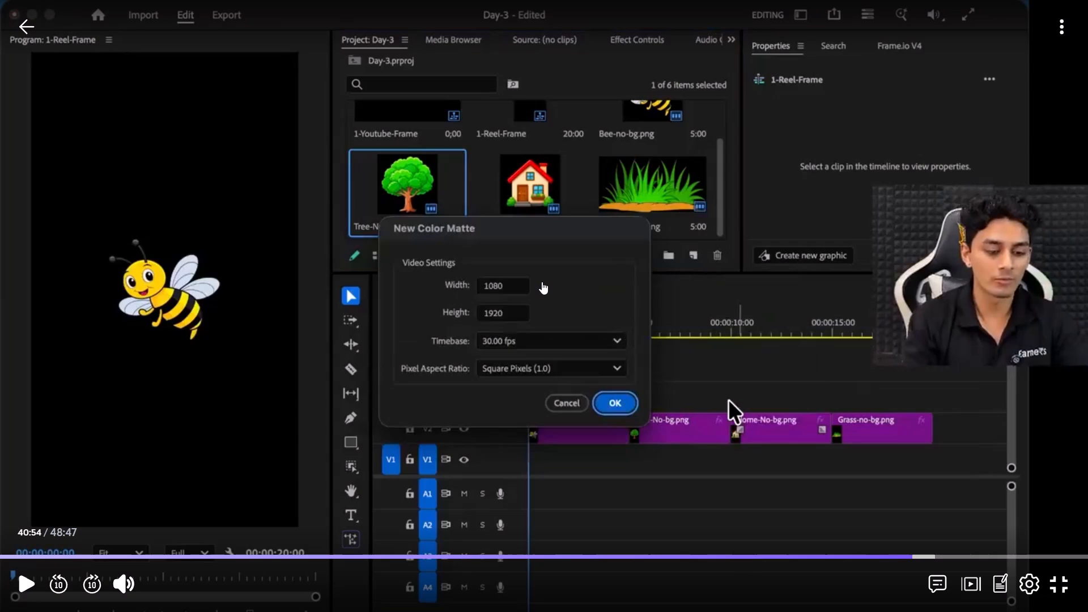
key("alt+Tab")
key("BackSpace")
key("BackSpace")
key("BackSpace")
key("BackSpace")
key("BackSpace")
key("BackSpace")
key("BackSpace")
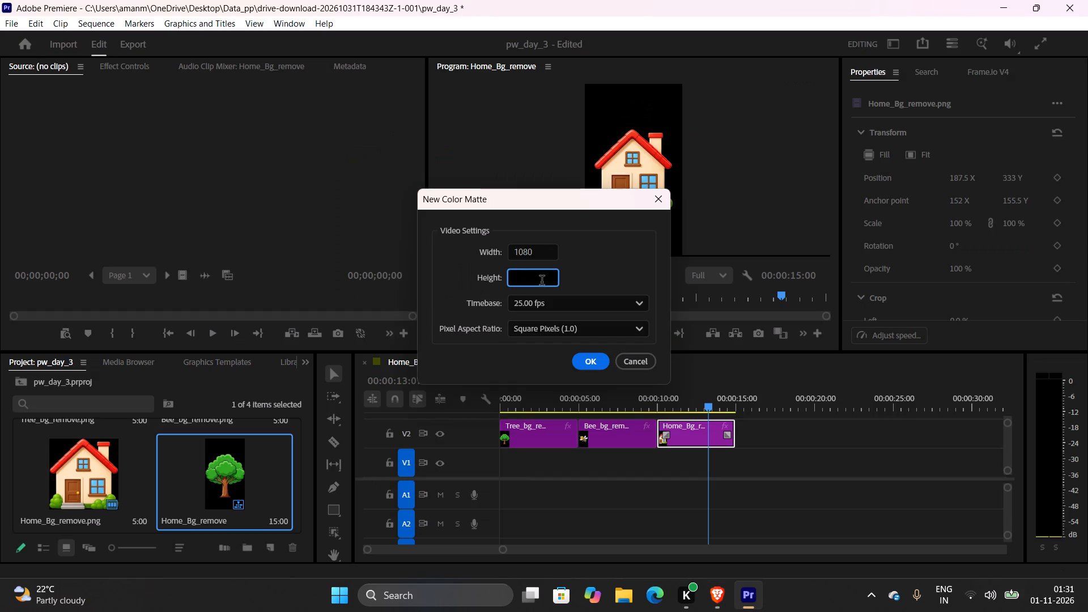
type("1920")
key("Return")
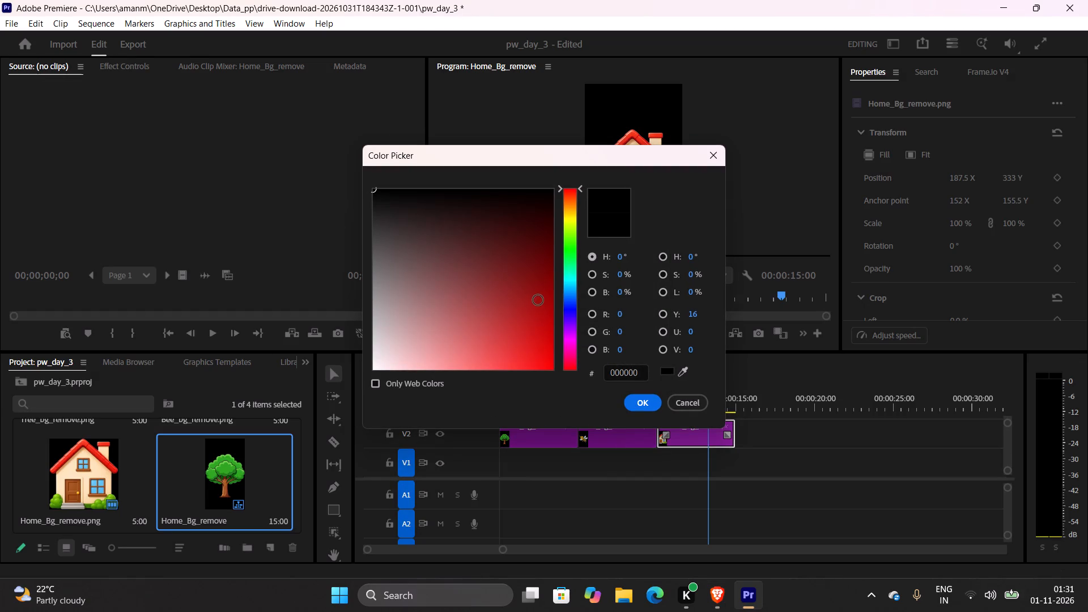
Pick a light off-white grey as the new matte's color and accept it.
left_click_drag(384, 303, 355, 370)
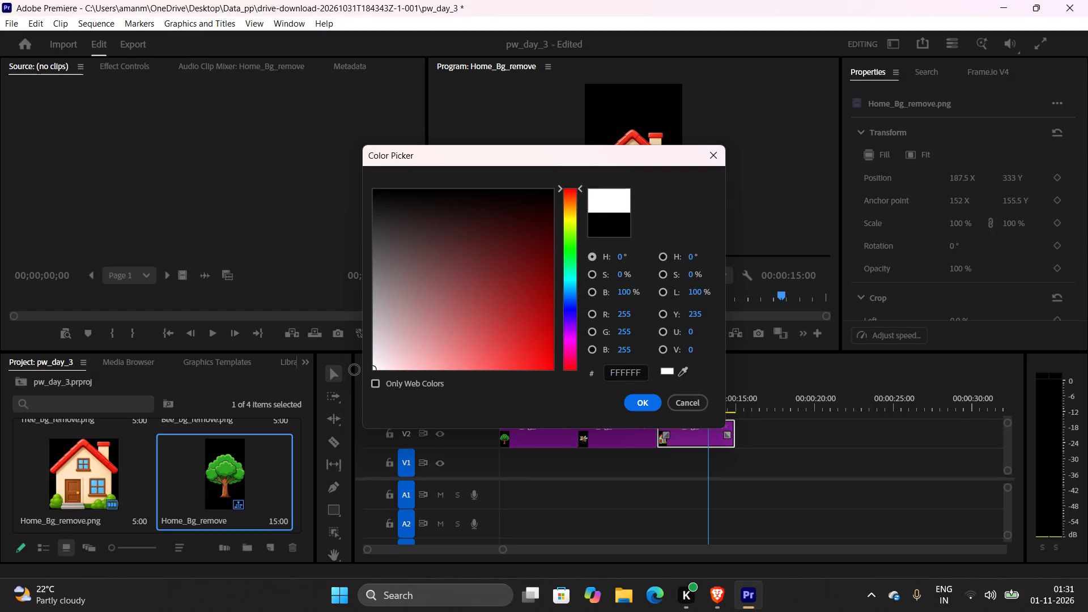
left_click_drag(355, 370, 338, 346)
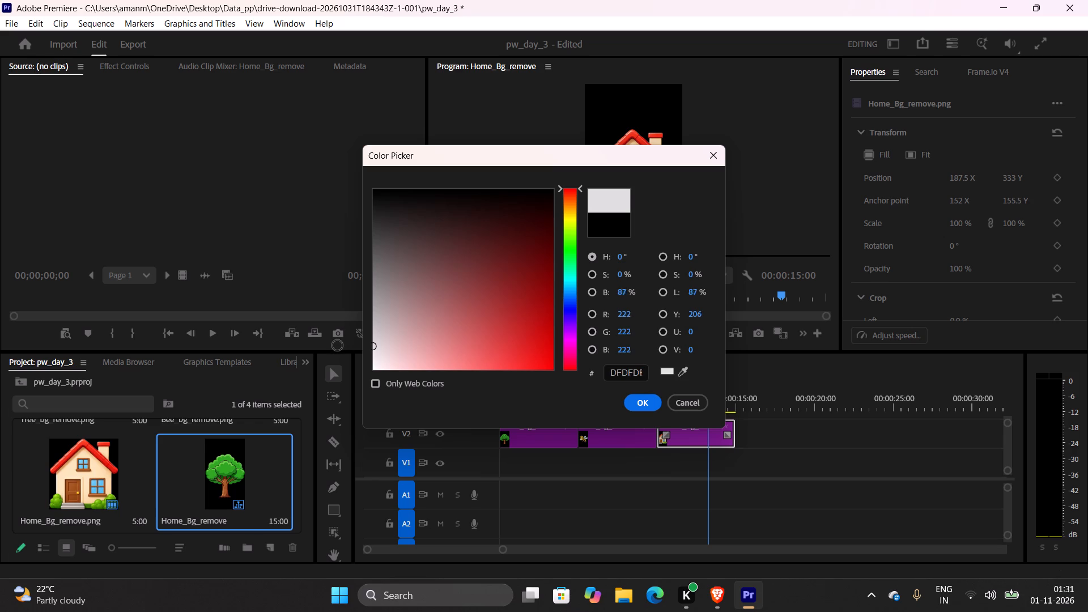
left_click_drag(338, 346, 339, 349)
left_click(645, 400)
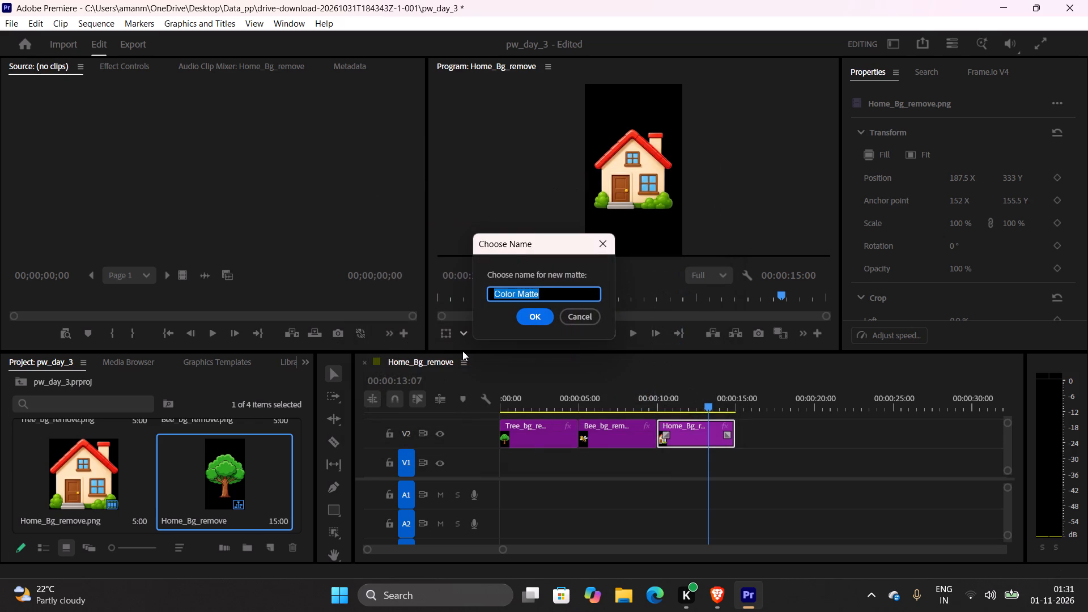
Name the new color matte off white.
type("off")
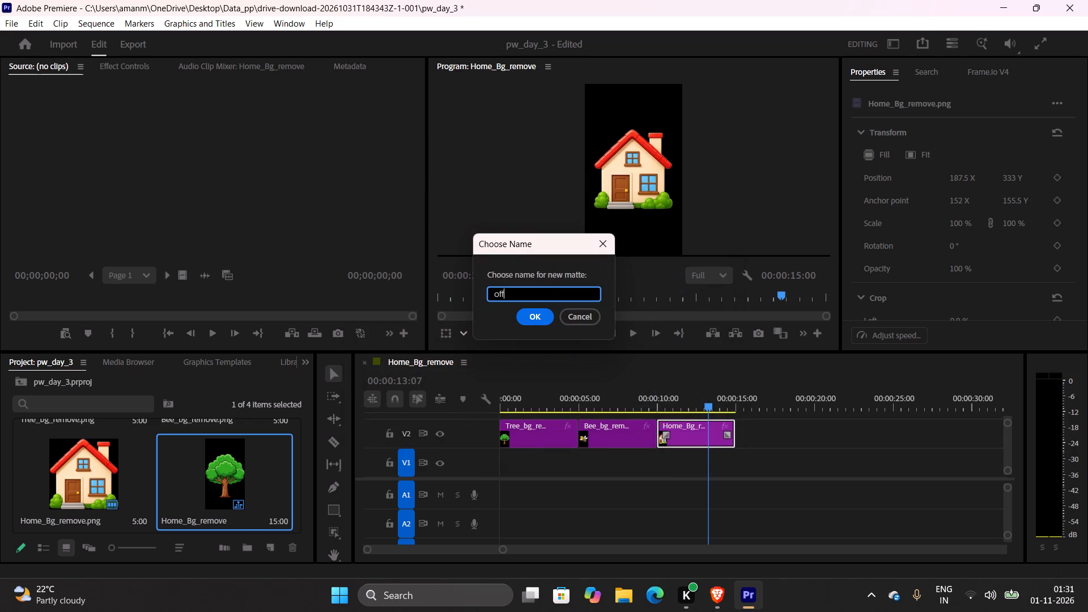
key("space")
type("e")
key("BackSpace")
type("white")
key("Return")
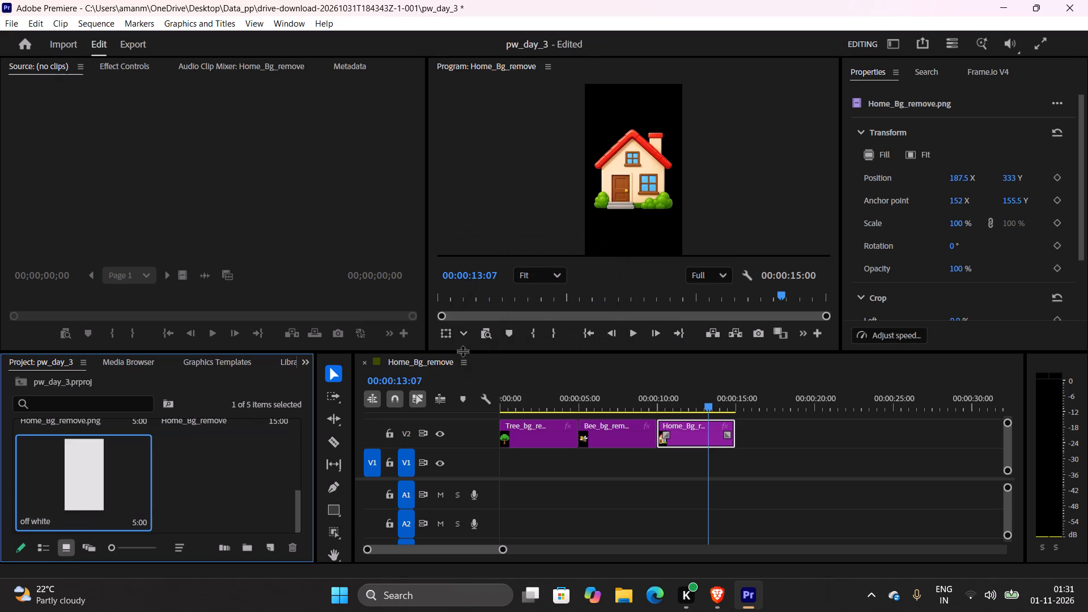
Place the off white matte at the start of track V1 and extend it to the end of the house clip.
left_click_drag(76, 495, 503, 457)
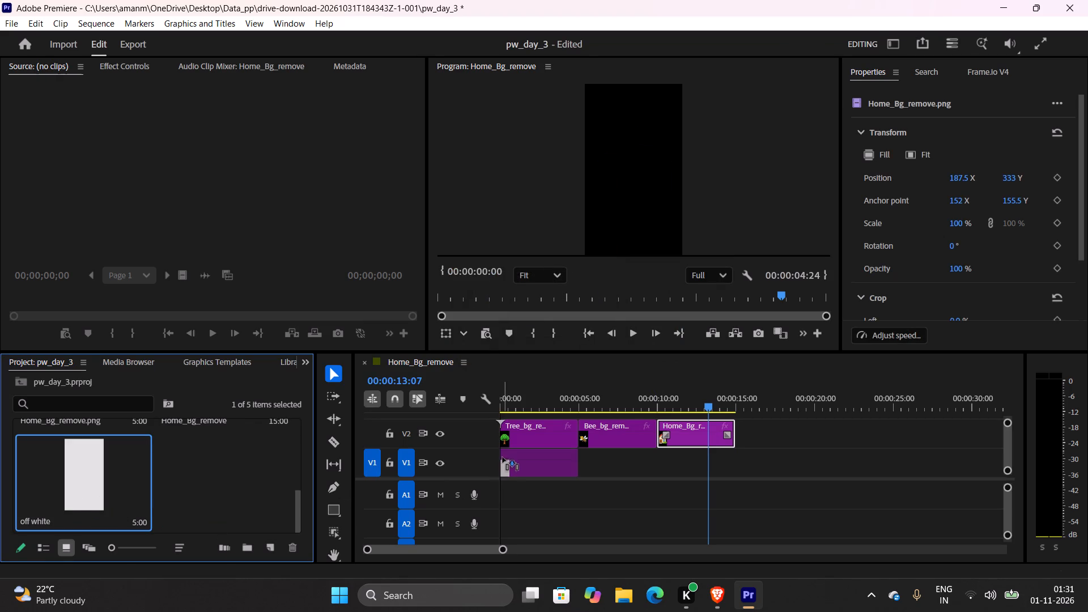
left_click_drag(503, 457, 503, 457)
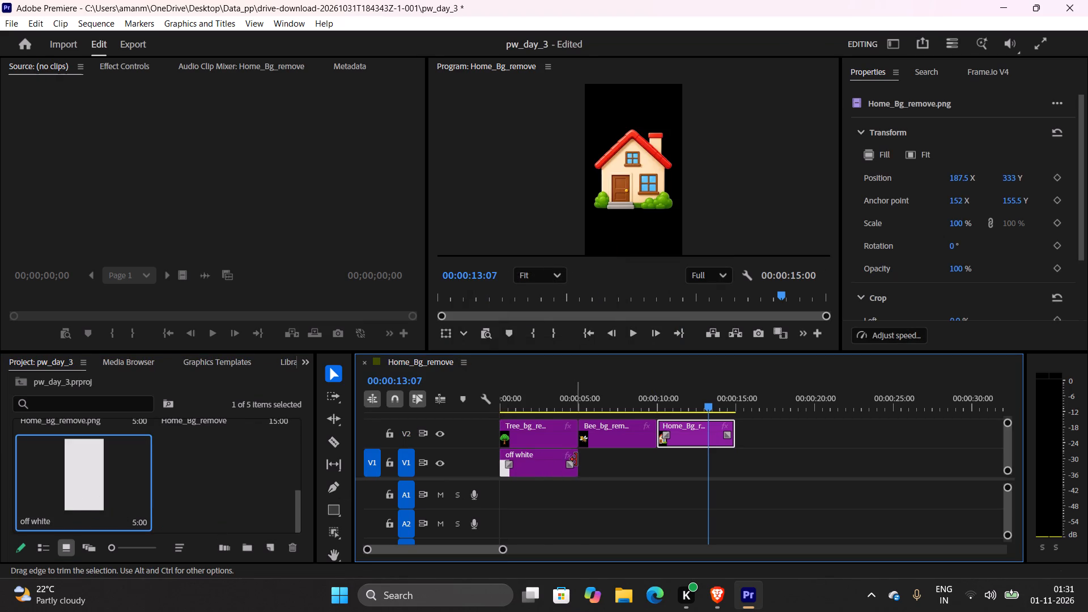
left_click_drag(576, 460, 738, 475)
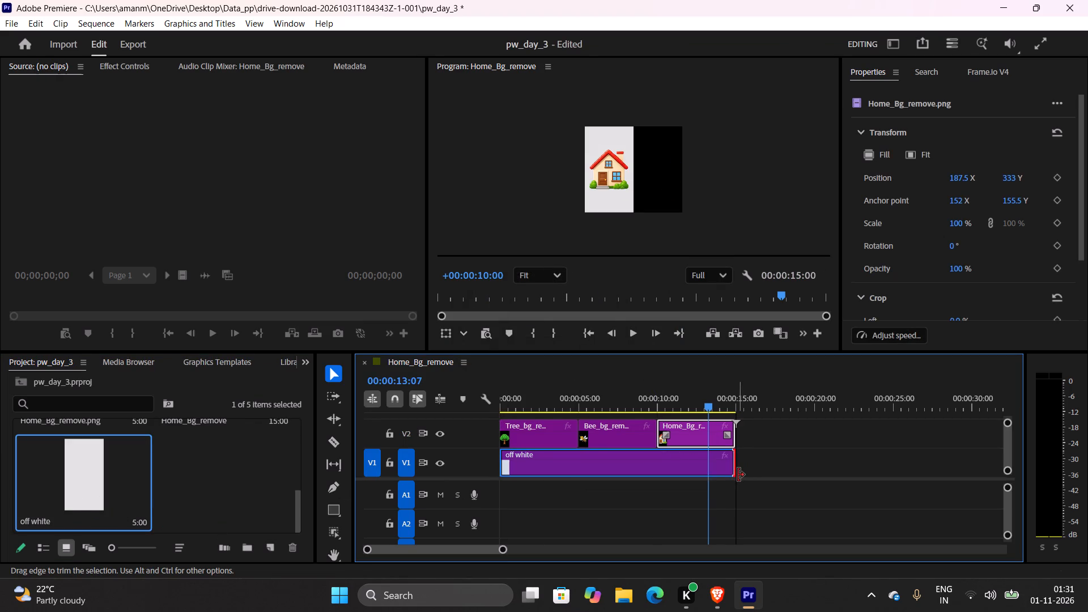
Switch to the lesson video in Brave and watch how the image clips are stacked above the off-white matte, pausing it there.
key("alt+Tab")
left_click(589, 350)
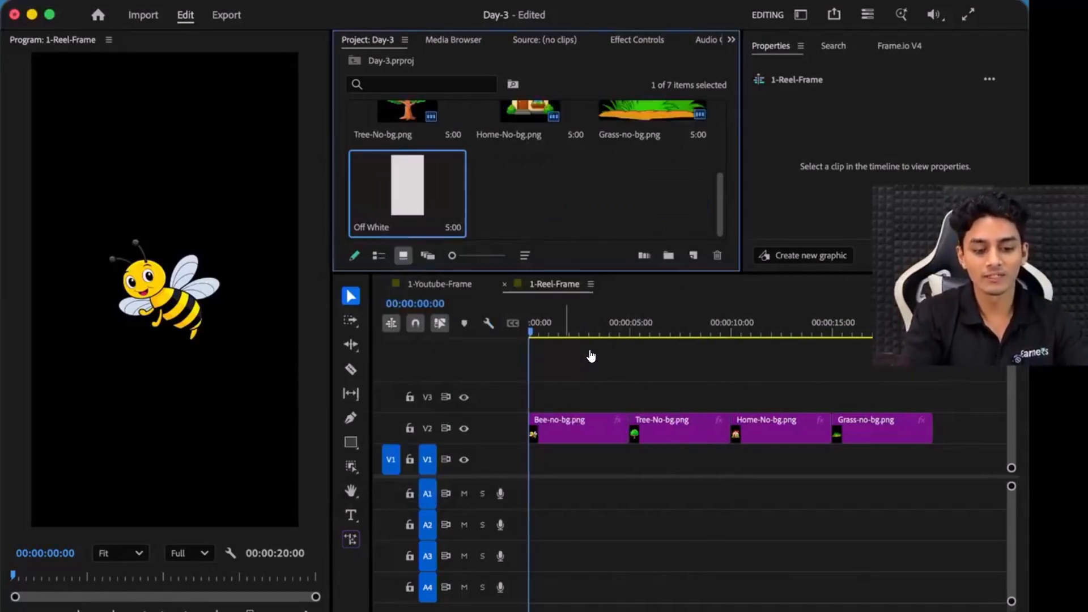
key("alt+Tab")
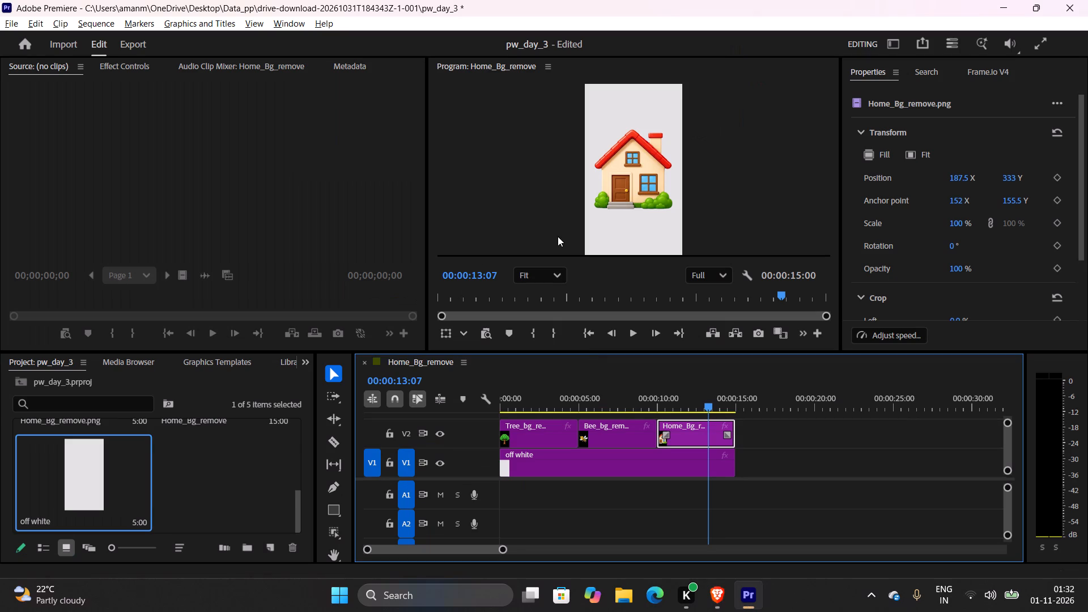
left_click_drag(619, 195, 0, 143)
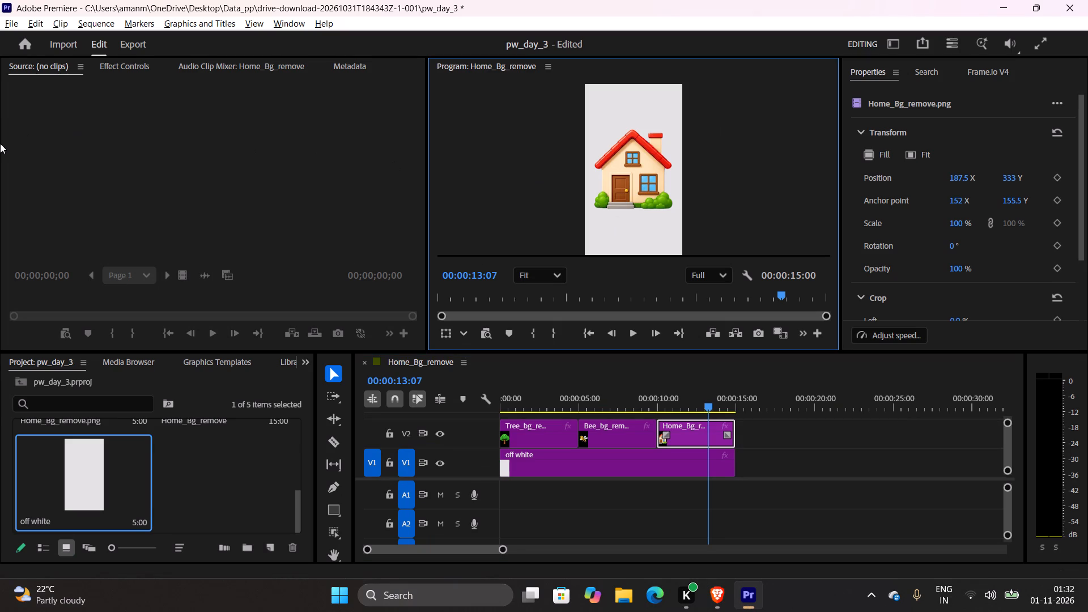
left_click_drag(0, 143, 534, 141)
key("alt+Tab")
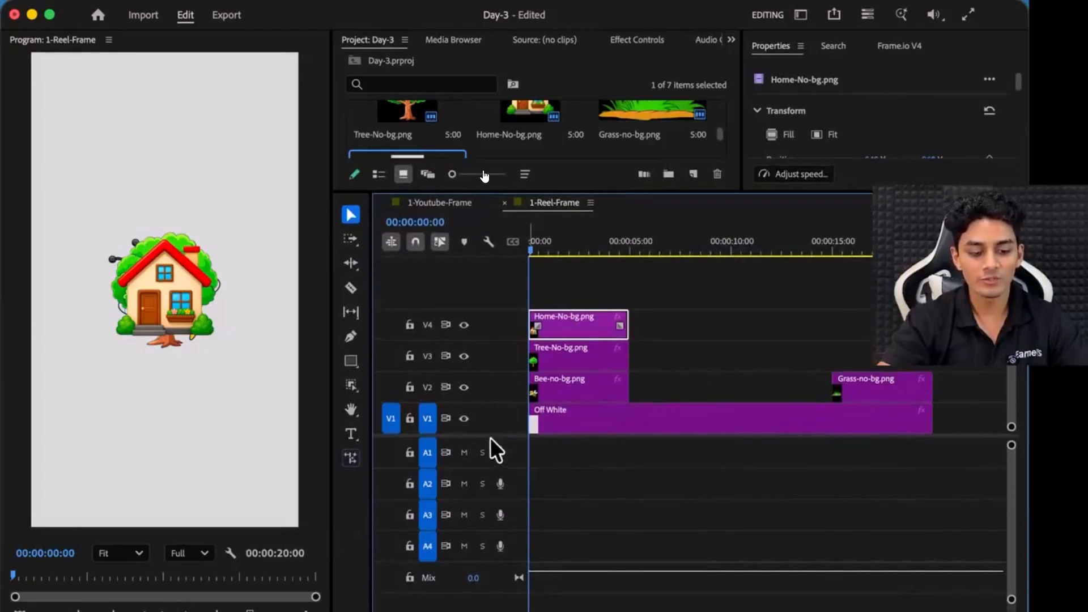
left_click(649, 262)
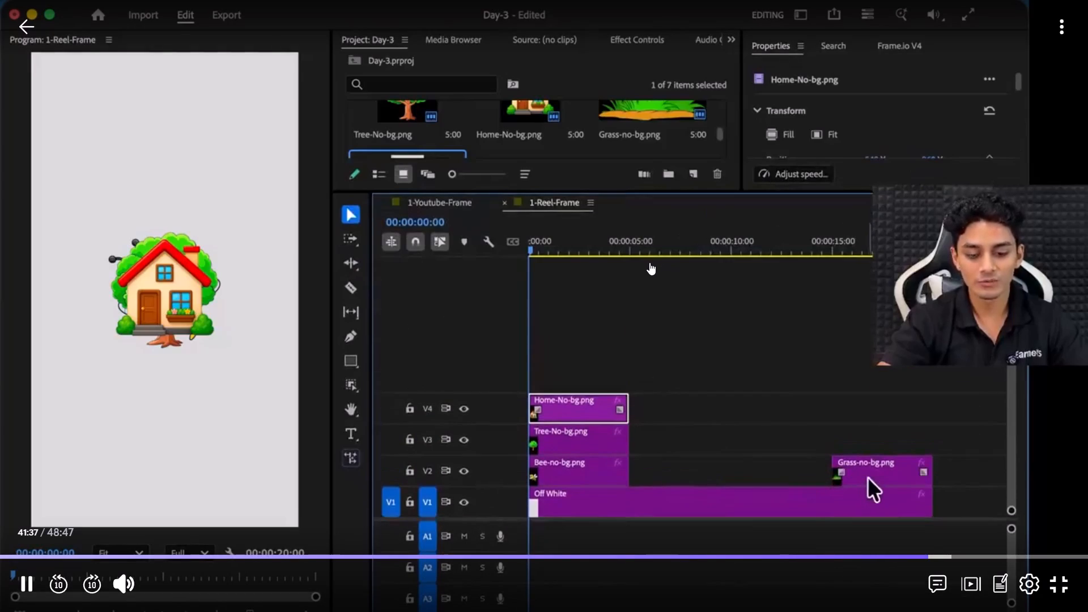
key("Escape")
key("ctrl+s")
left_click(559, 266)
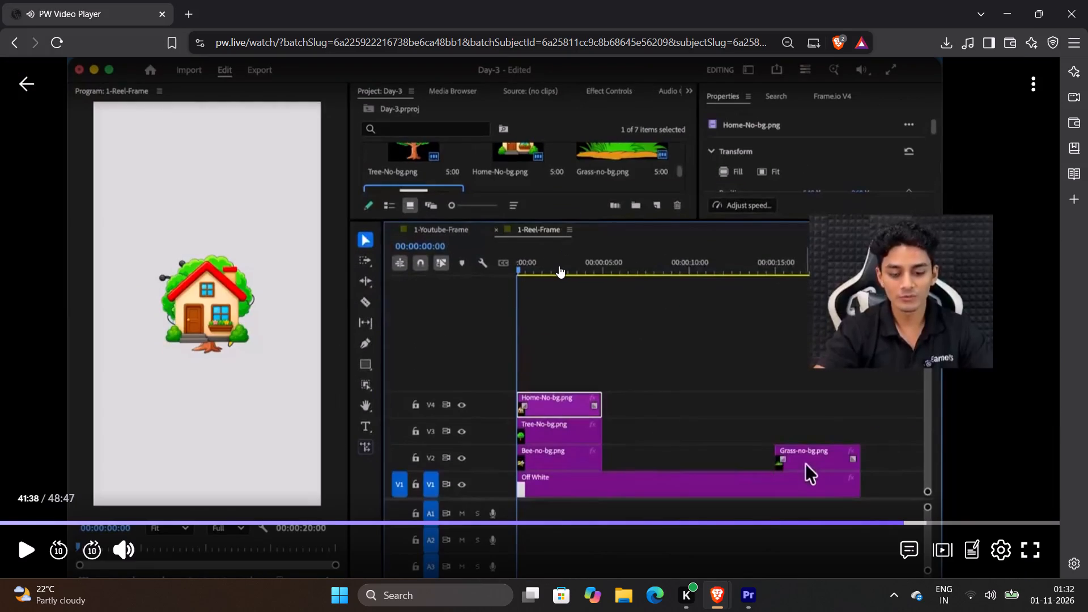
key("alt+Tab")
key("alt+Tab")
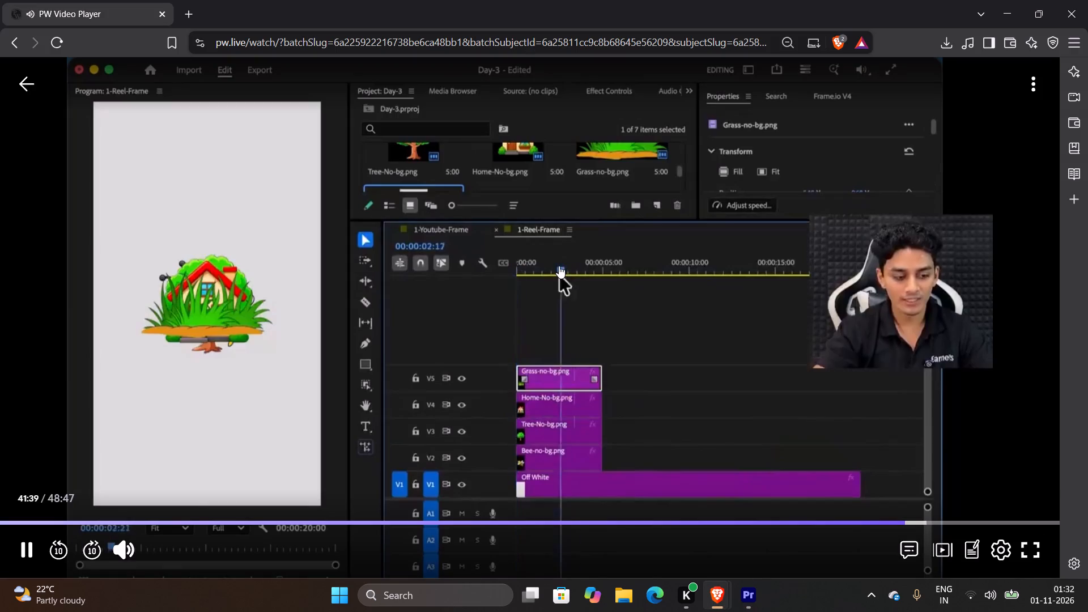
left_click(559, 266)
key("ctrl+s")
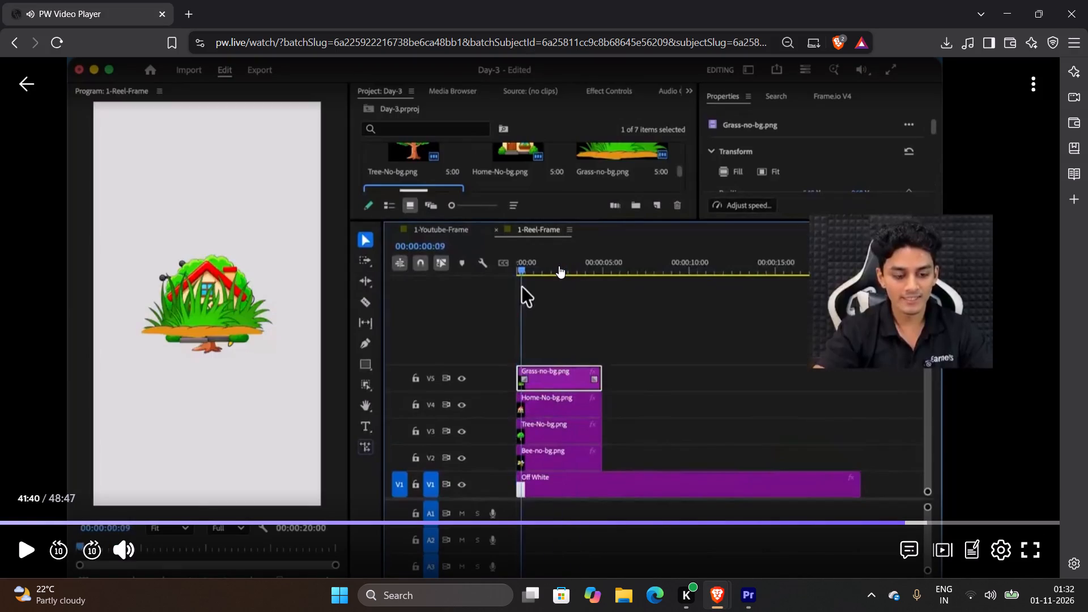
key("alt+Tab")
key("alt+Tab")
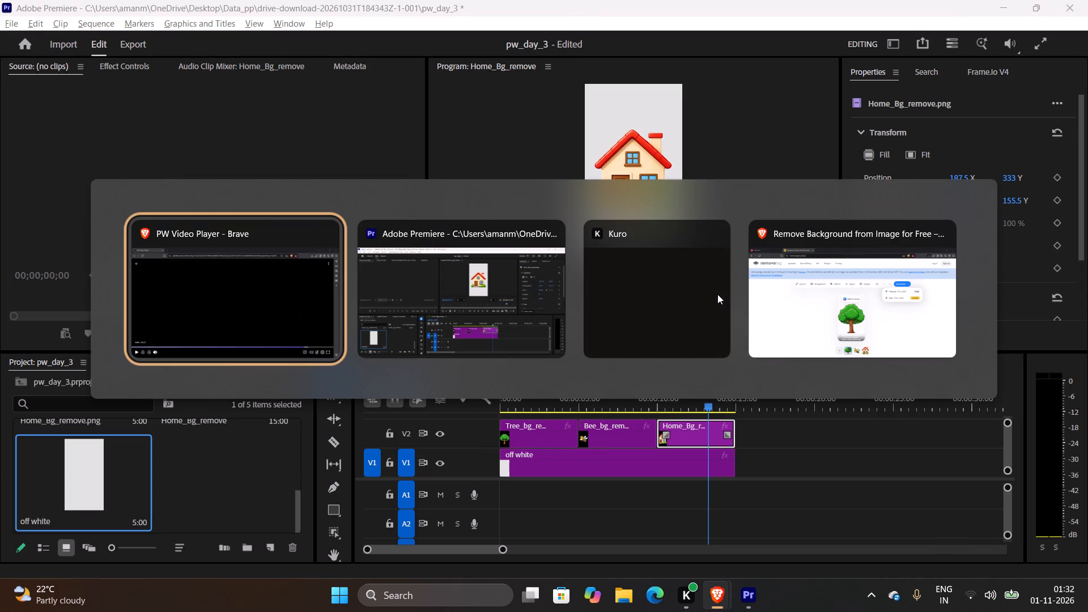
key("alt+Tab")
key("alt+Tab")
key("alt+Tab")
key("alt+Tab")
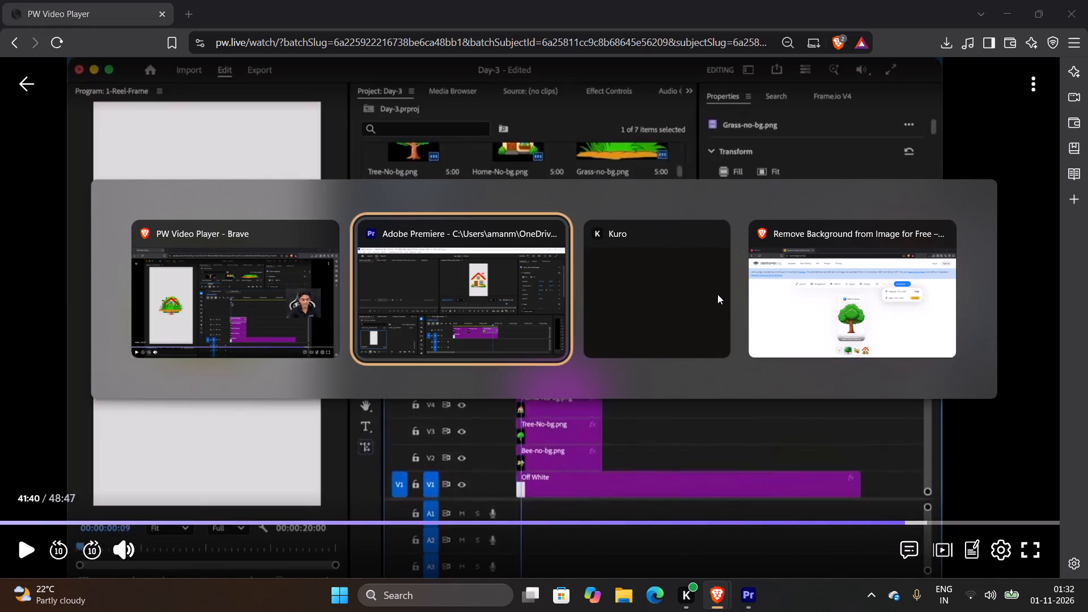
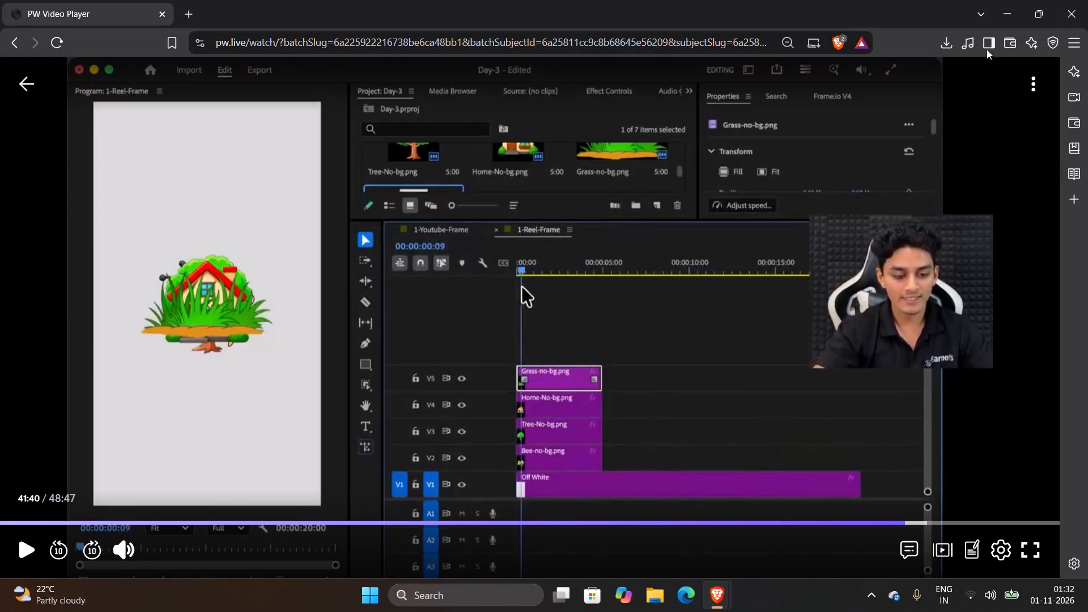
Close the PW lesson video page in Brave and accept leaving the site.
left_click(1087, 0)
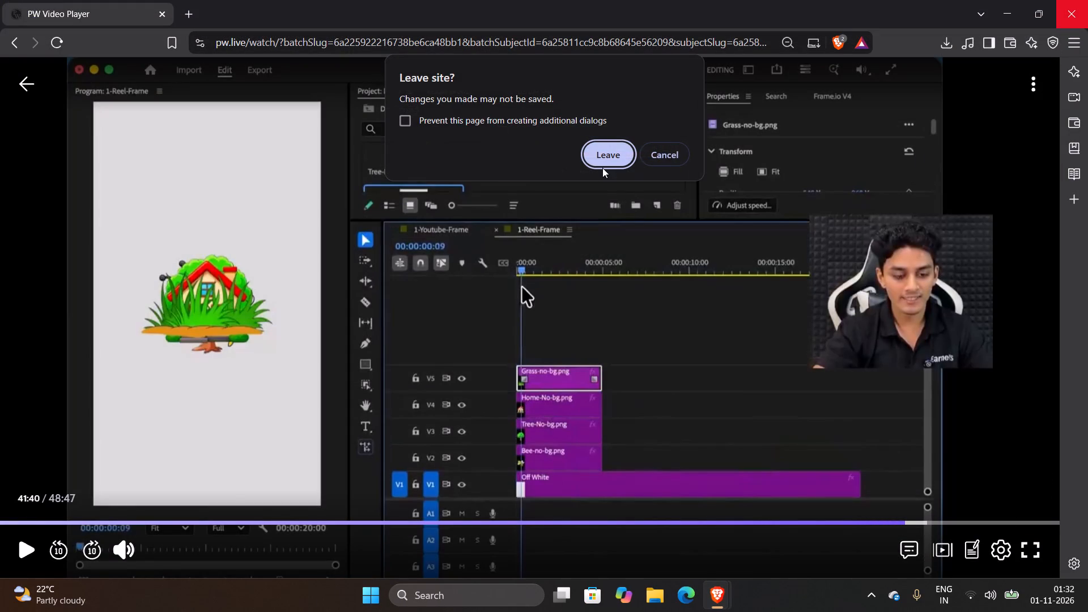
left_click(165, 32)
left_click(165, 9)
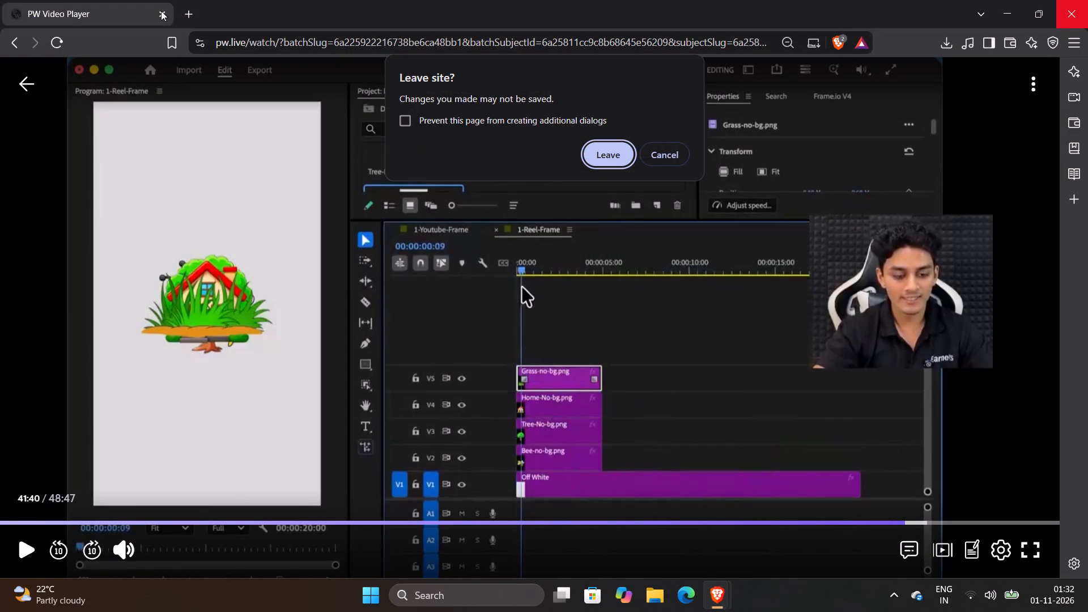
left_click(161, 11)
left_click(676, 166)
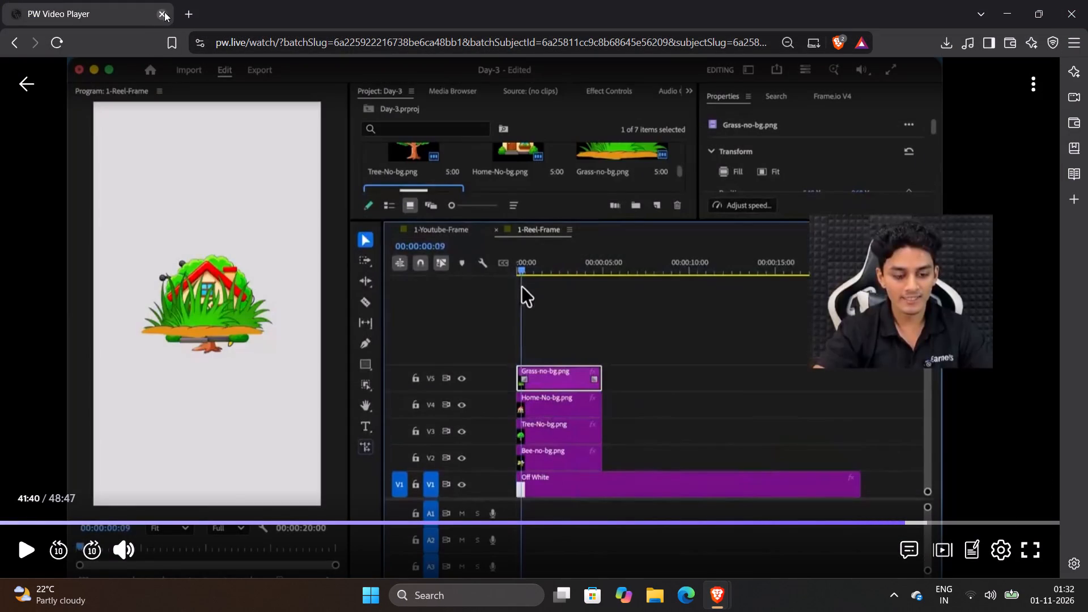
left_click(164, 11)
left_click(162, 15)
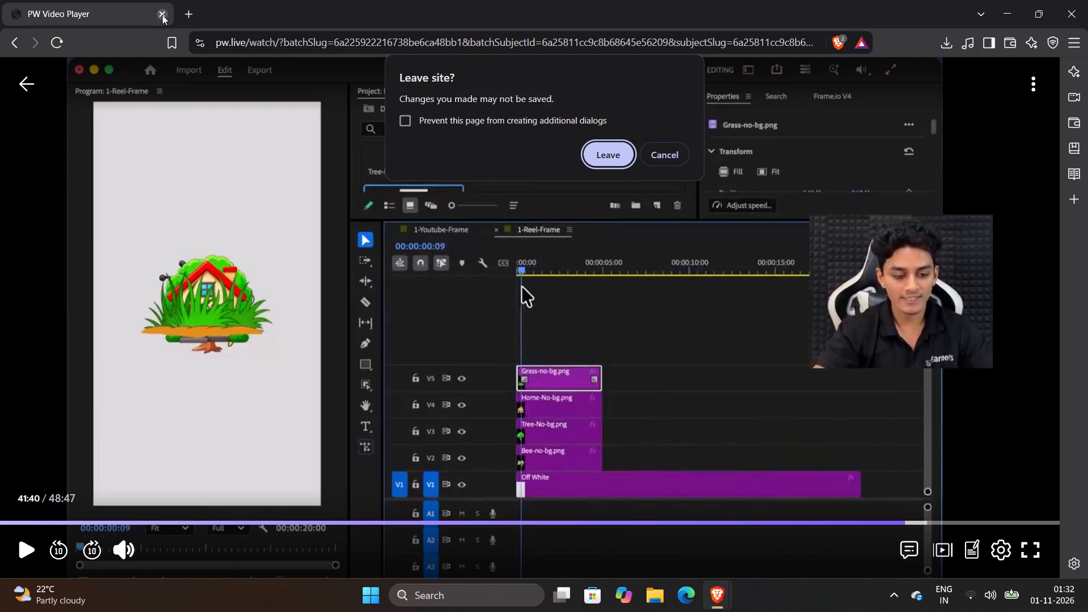
triple_click(162, 15)
left_click(672, 161)
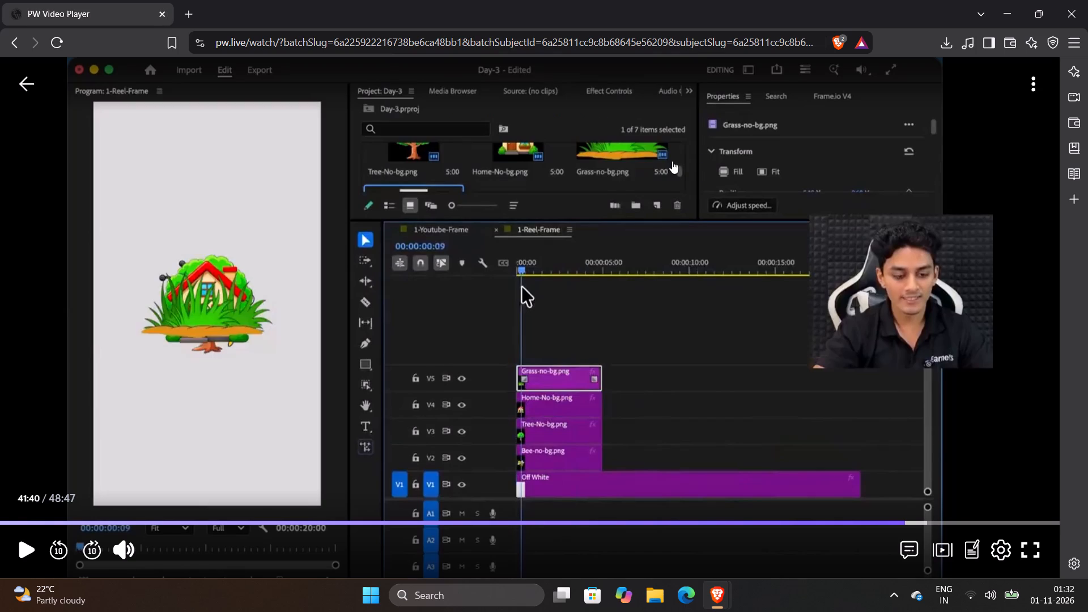
left_click(159, 14)
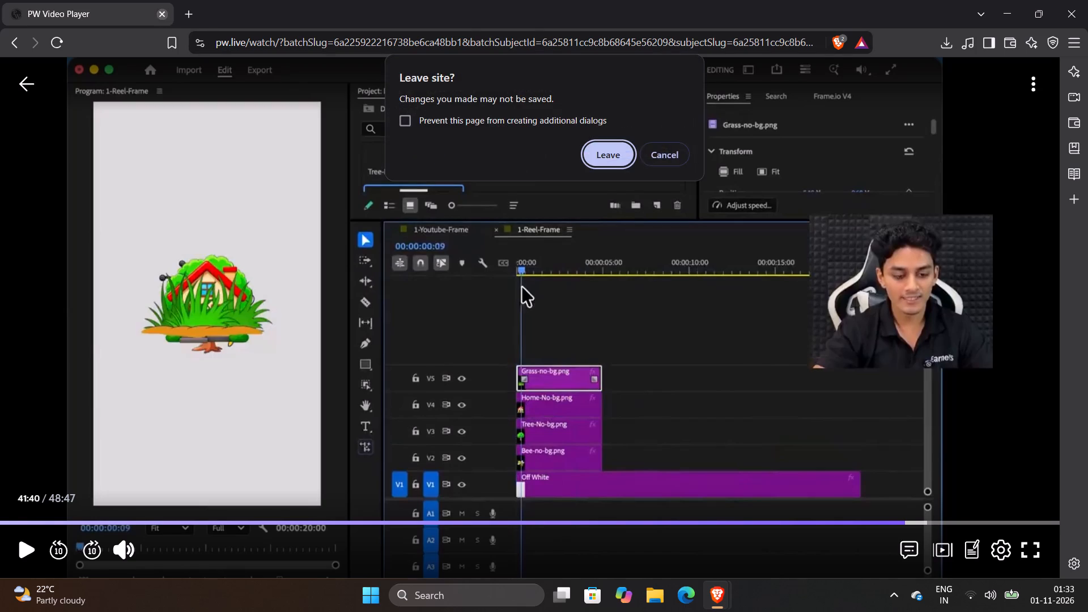
left_click(600, 151)
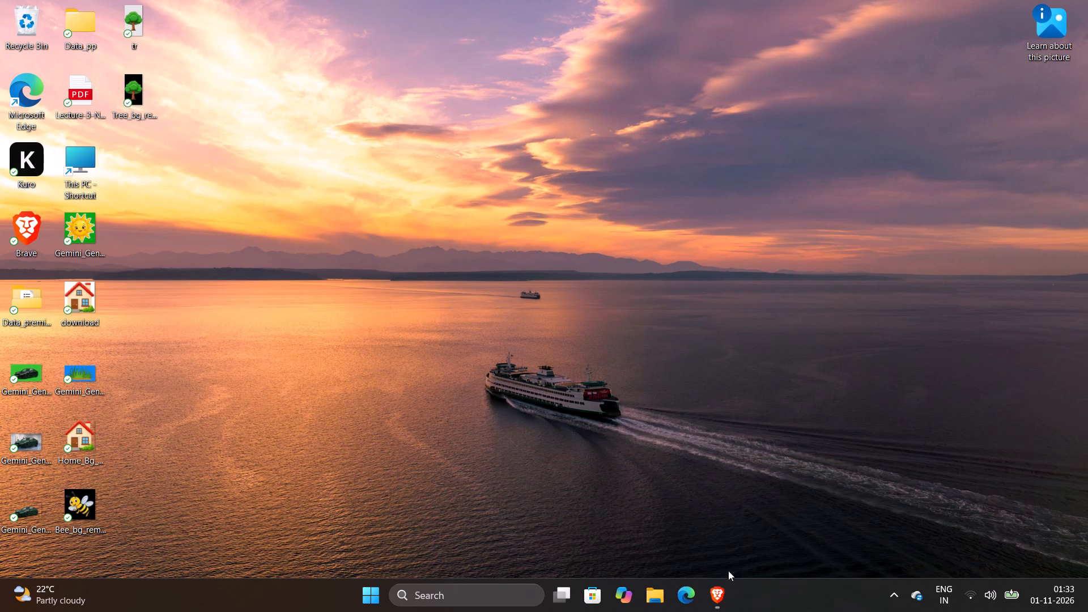
Switch to the remaining Brave window and close its remove.bg and Pinterest pages.
left_click(717, 575)
left_click(717, 589)
left_click(1087, 0)
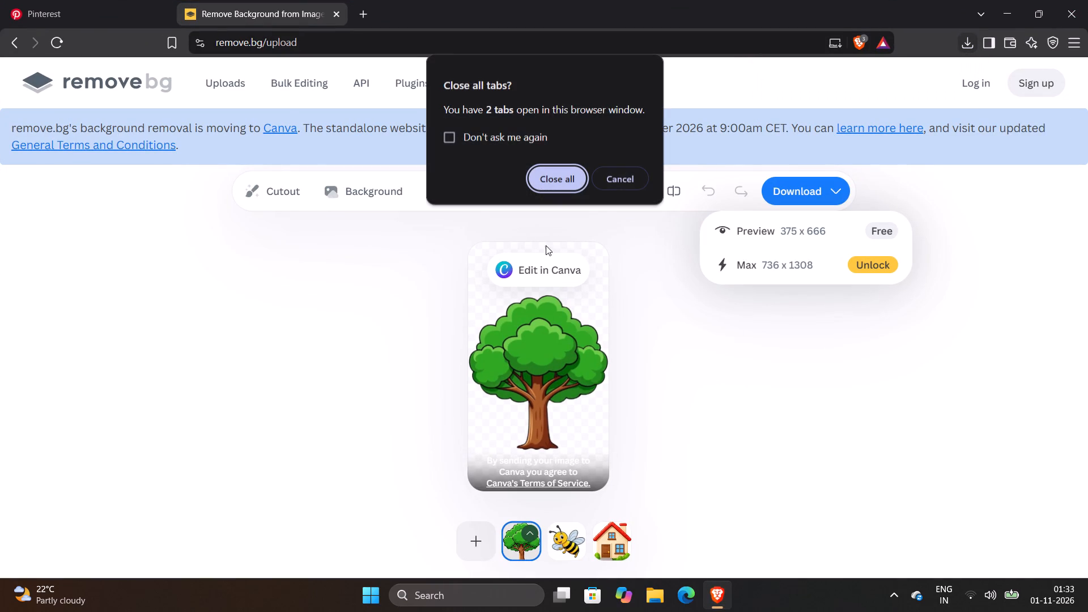
left_click(373, 14)
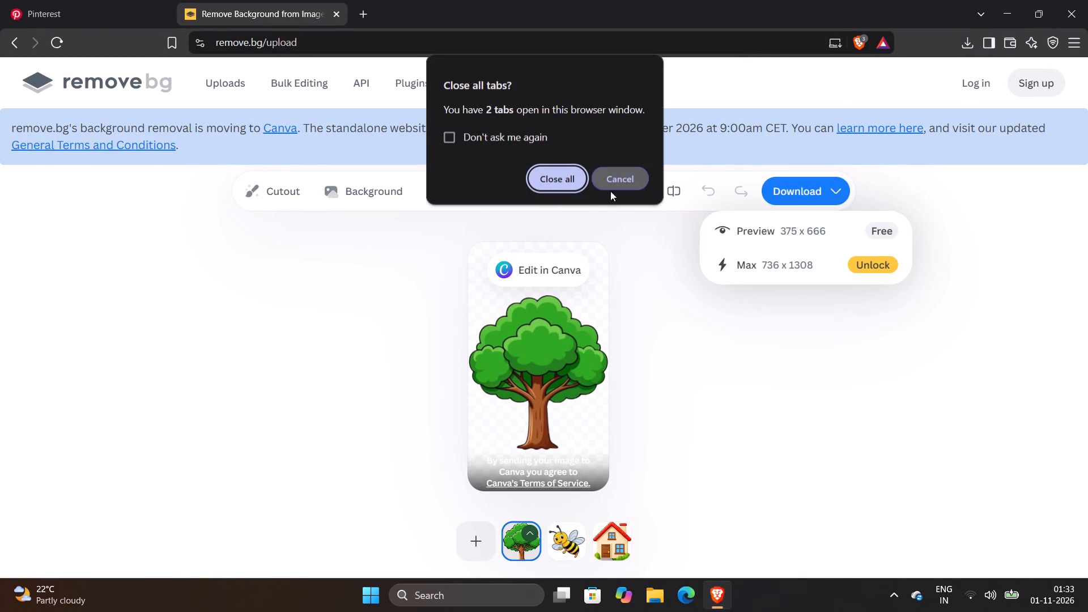
left_click(603, 186)
left_click(339, 11)
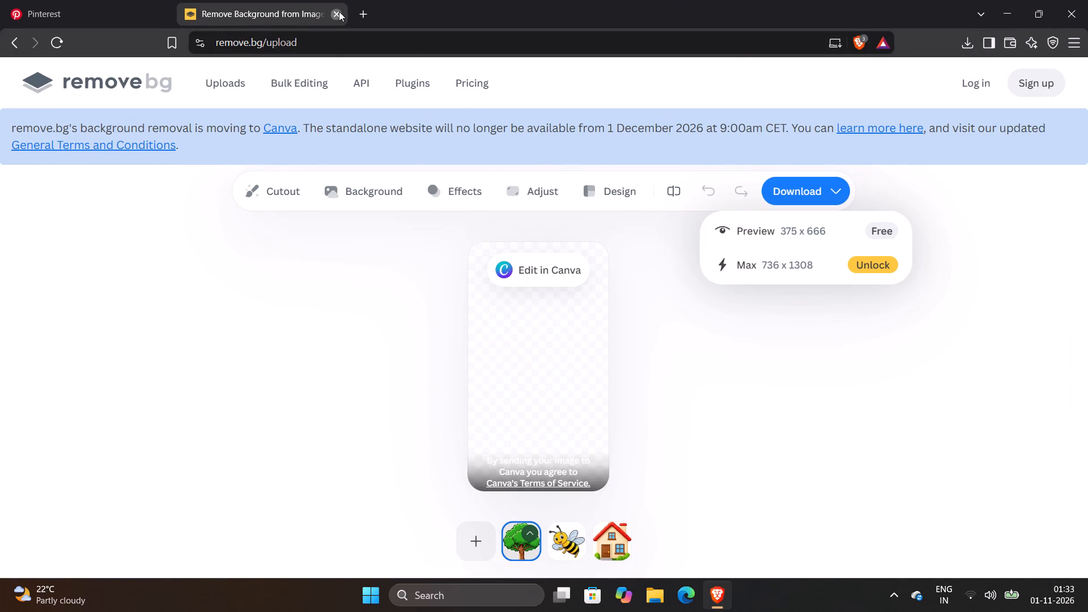
left_click(159, 17)
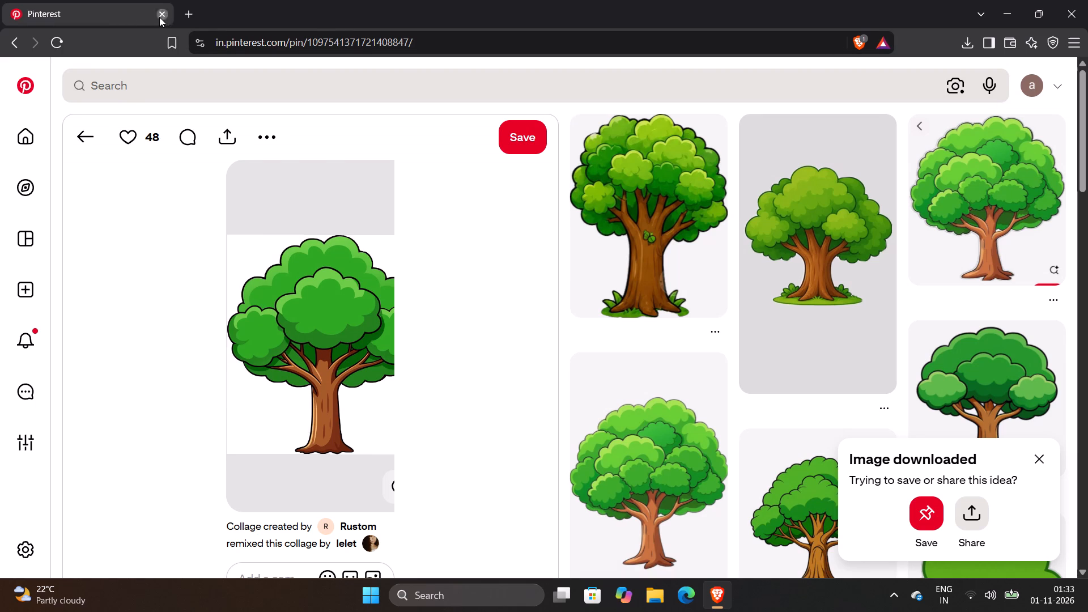
Bring up the Windows power options from the desktop.
left_click(381, 590)
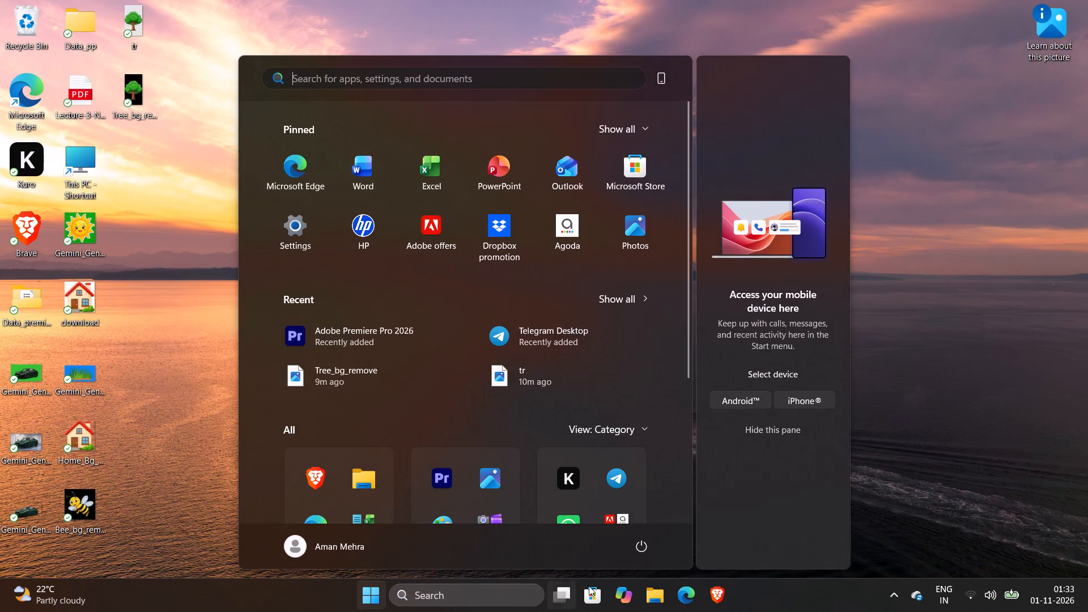
left_click(634, 542)
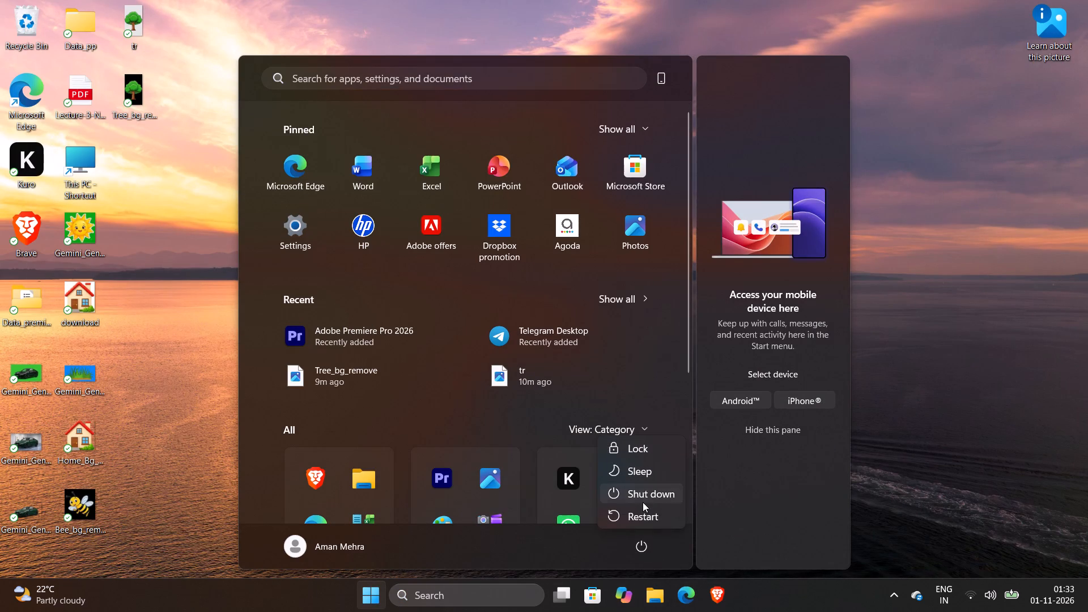